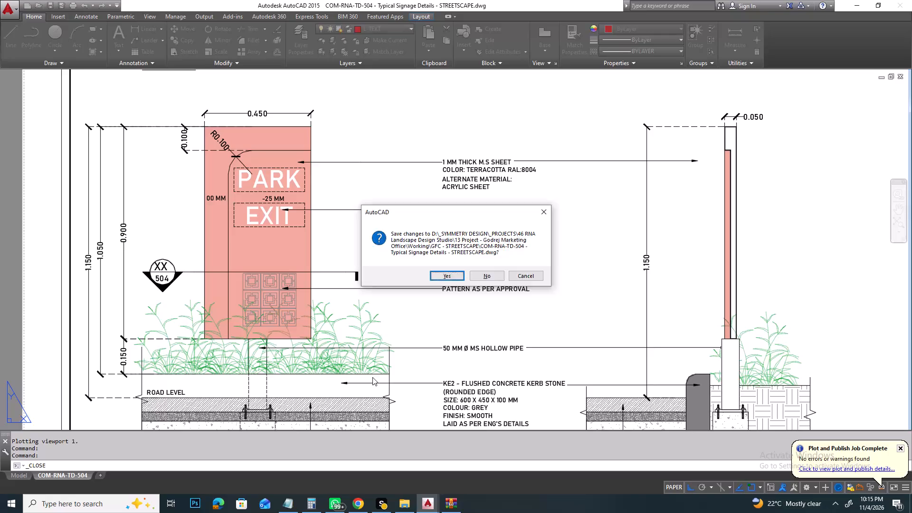
Save the changes to the COM-RNA-TD-504 Typical Signage Details - STREETSCAPE drawing while closing it.
key("Return")
Close the remaining open drawing without saving its changes.
key("ctrl+o")
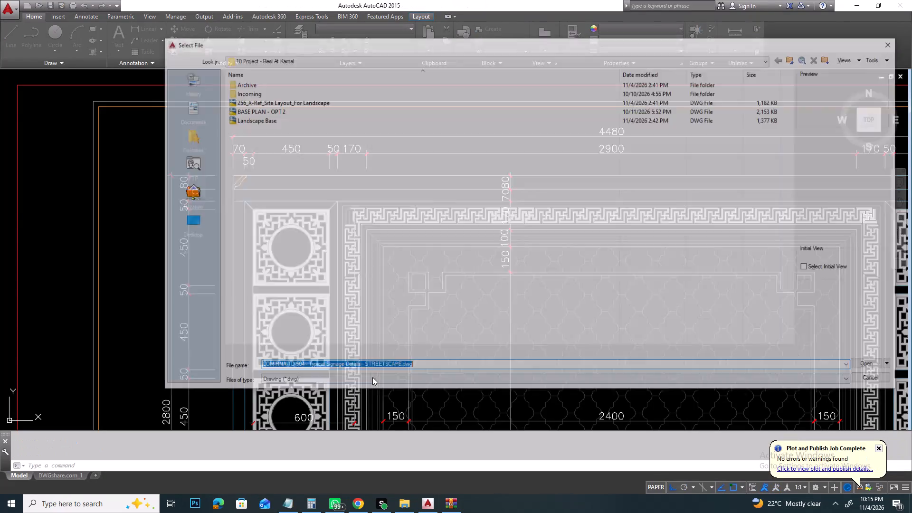
key("Escape")
key("alt+f")
key("c")
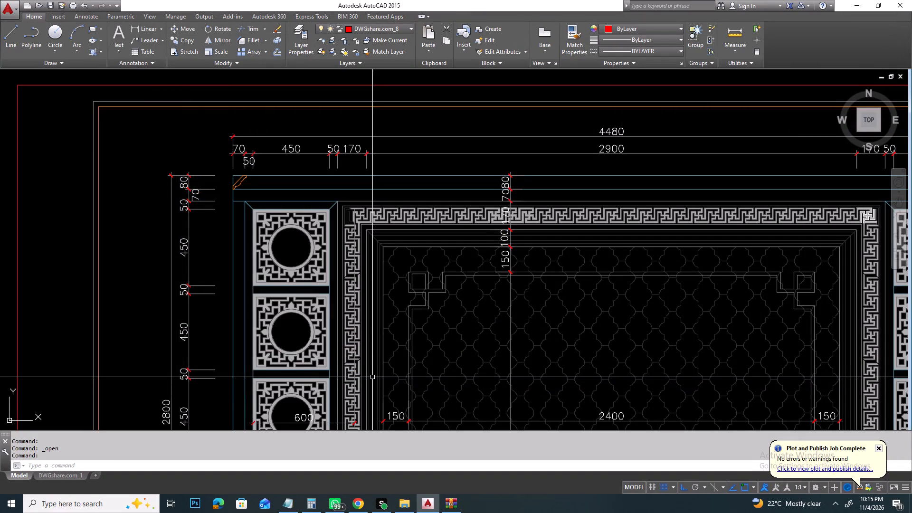
key("n")
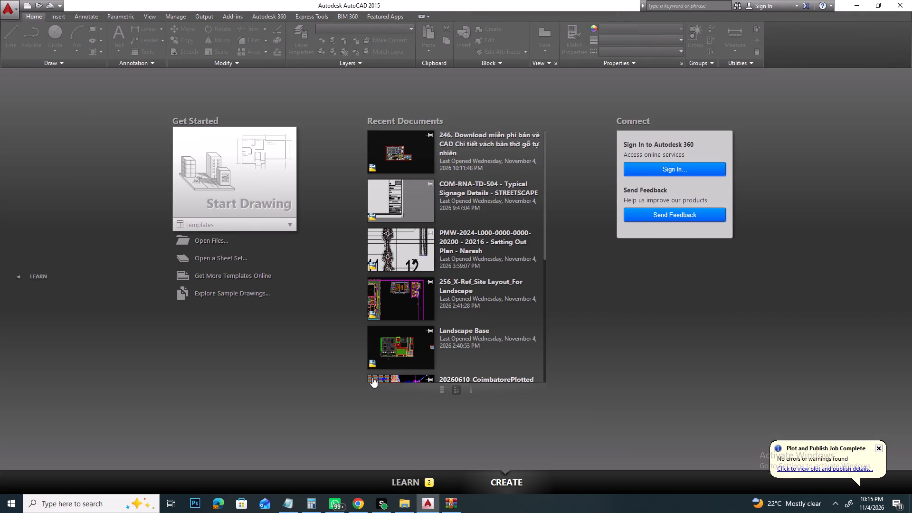
Browse for a drawing to open in 46 RNA Landscape Design Studio, 13 Project - Godrej Marketing Office, Working folder.
key("ctrl+o")
left_click(329, 195)
key("BackSpace")
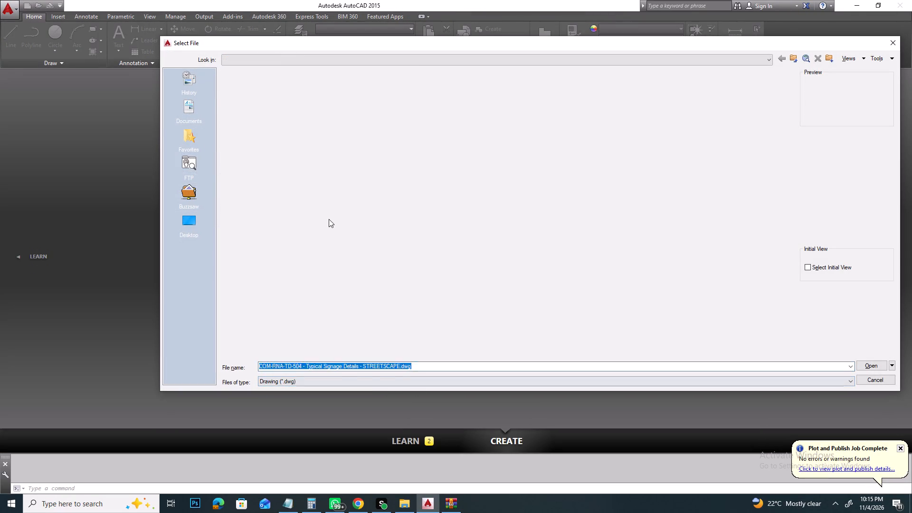
key("BackSpace")
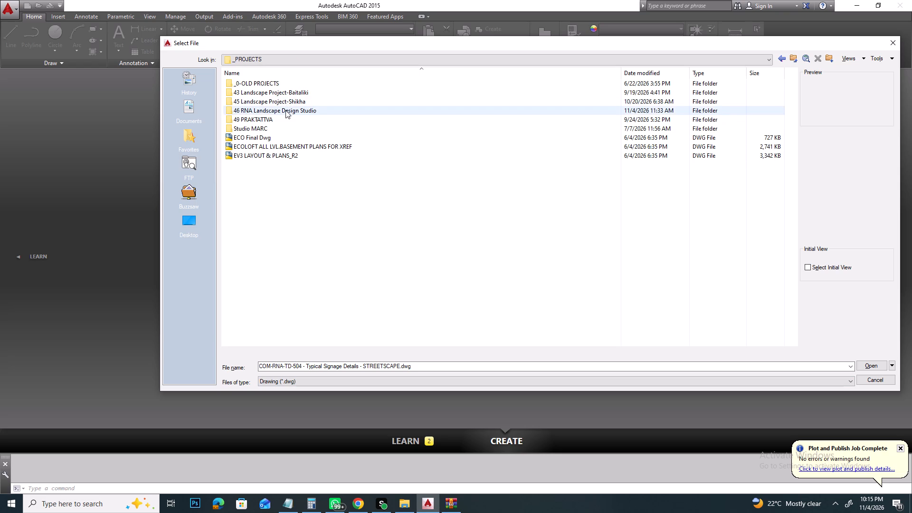
left_click(285, 110)
key("Return")
left_click(281, 237)
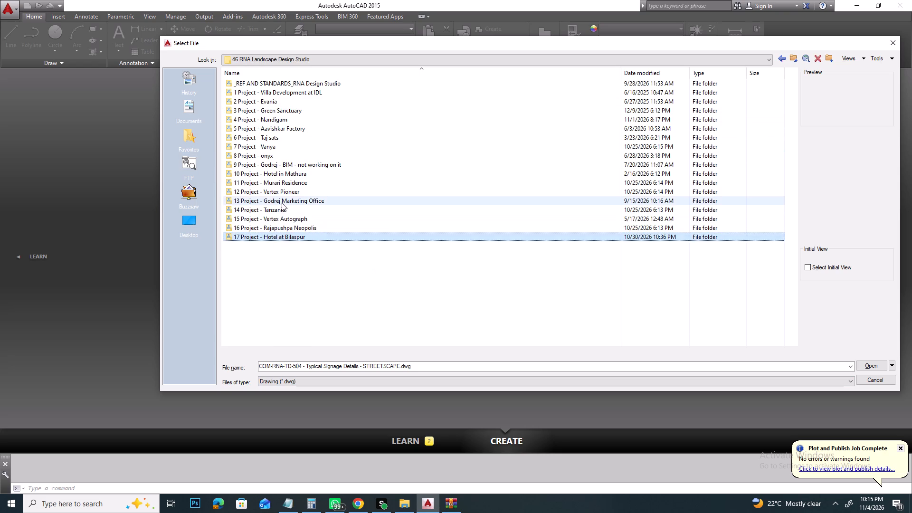
left_click(282, 203)
key("Return")
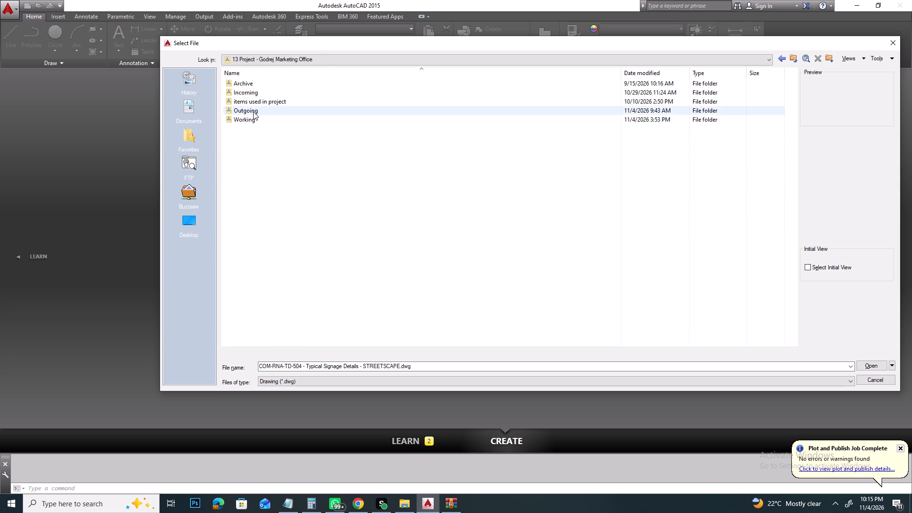
left_click(252, 120)
key("Return")
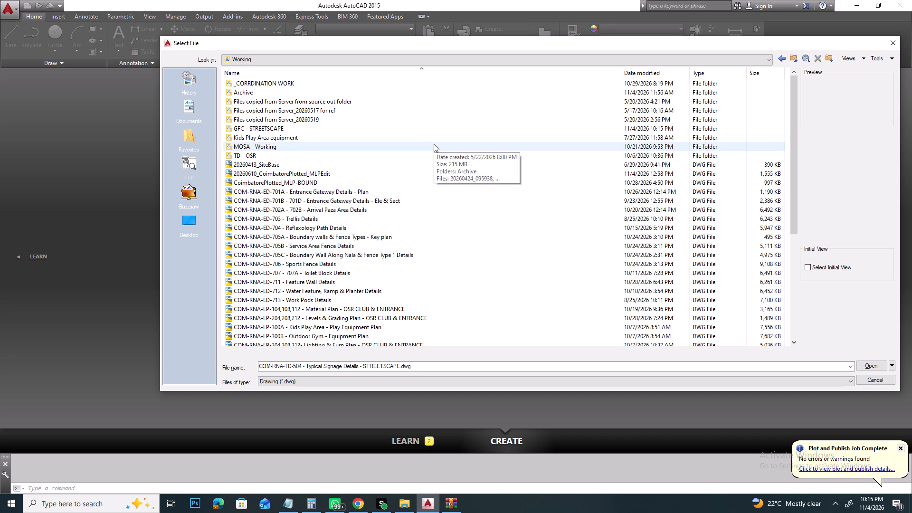
Look through the MOSA - Working and GFC - STREETSCAPE folders, including the Typical Signage Details drawing, and return to the Working folder.
left_click(280, 146)
key("Return")
key("BackSpace")
left_click(275, 130)
key("Return")
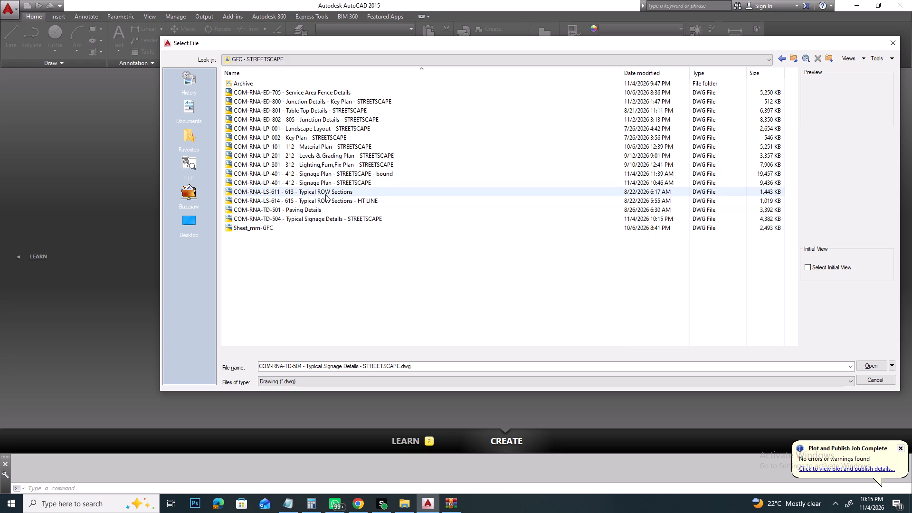
left_click(329, 218)
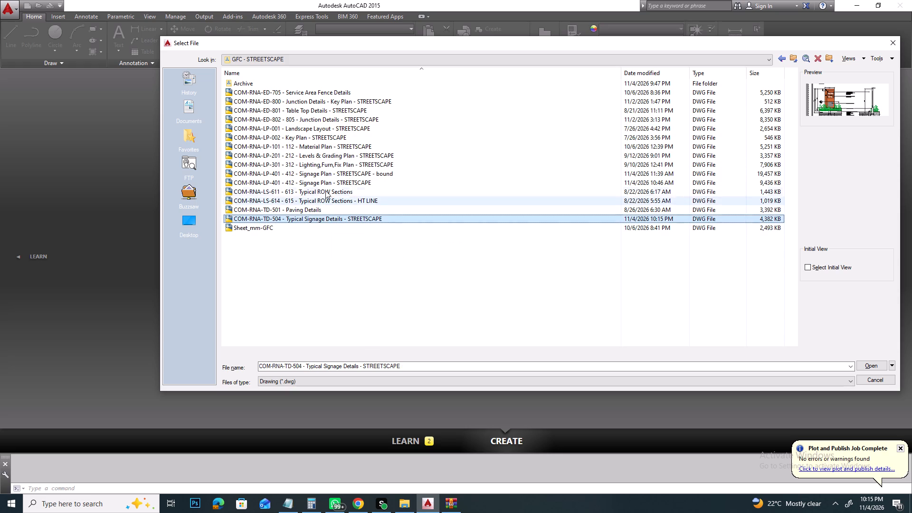
left_click(345, 325)
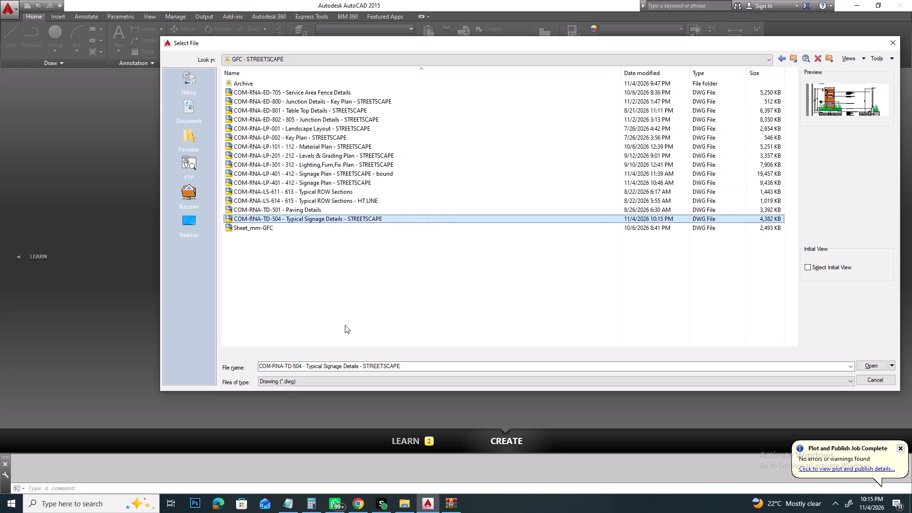
key("BackSpace")
Copy the Landscape Layout - Godrej Coimbatore drawing file from the Working folder.
scroll(336, 291, "down", 5)
left_click(296, 321)
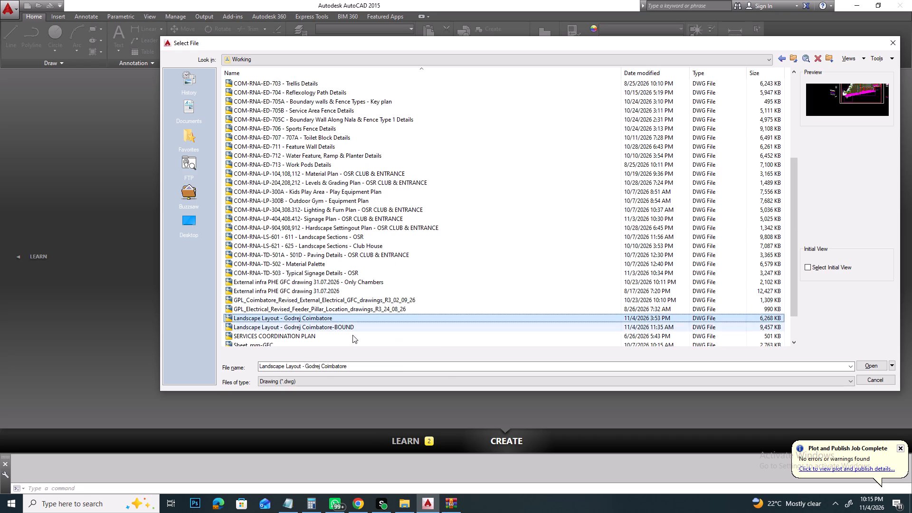
key("ctrl+c")
key("ctrl+c")
key("ctrl+c")
scroll(312, 224, "up", 5)
scroll(266, 126, "up", 3)
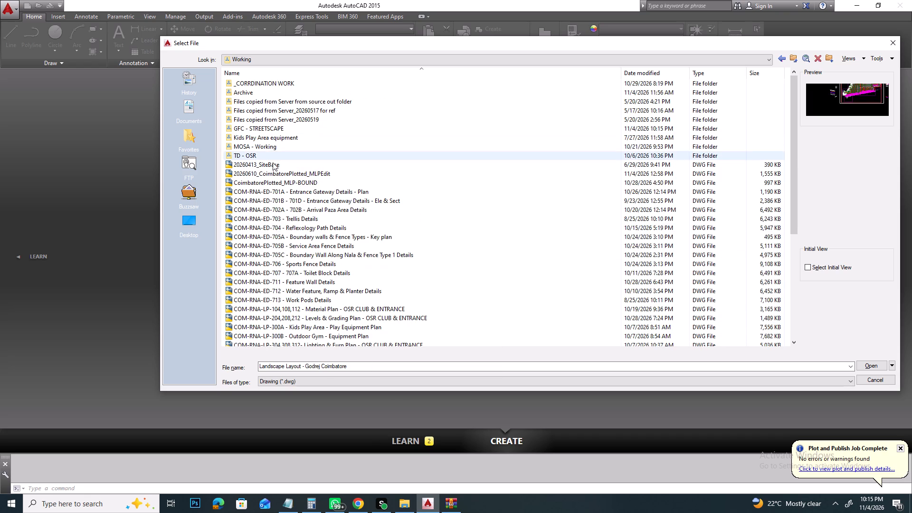
key("ctrl+c")
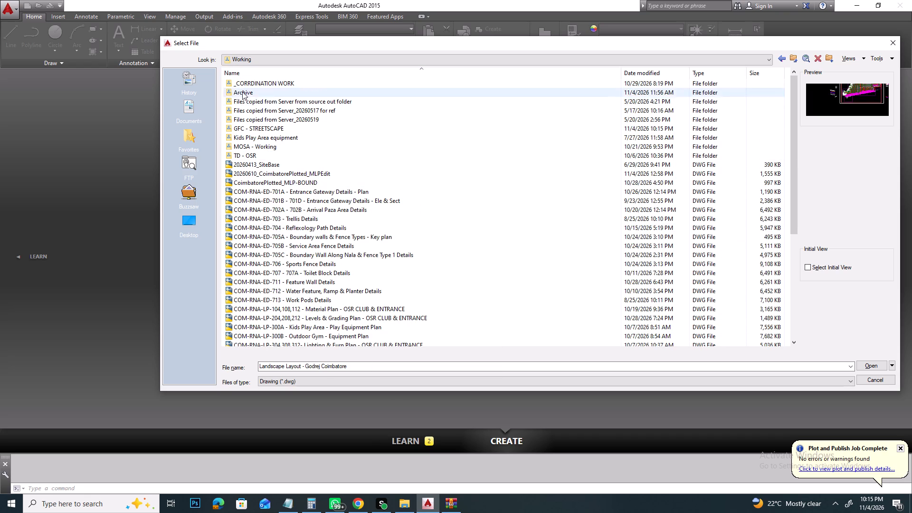
Create a folder named 20261104_10 pm inside the Archive folder and open it.
double_click(242, 92)
right_click(313, 209)
left_click(340, 310)
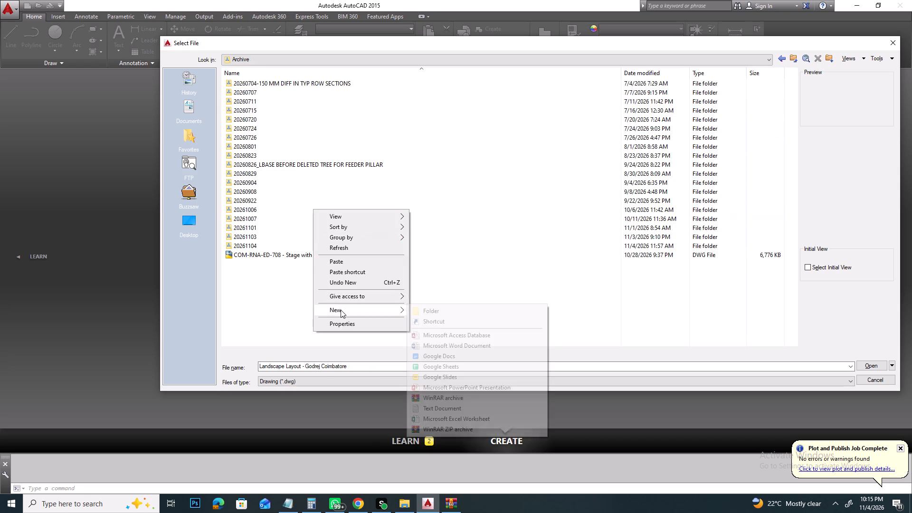
left_click(440, 311)
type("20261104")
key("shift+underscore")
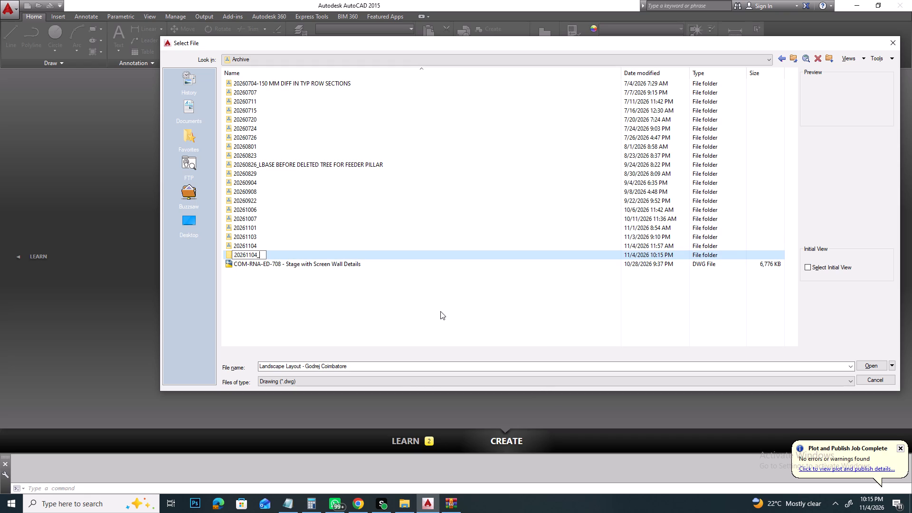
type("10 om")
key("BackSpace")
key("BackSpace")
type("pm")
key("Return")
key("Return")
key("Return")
Paste the copied landscape layout drawing into the new archive folder and make it read-only.
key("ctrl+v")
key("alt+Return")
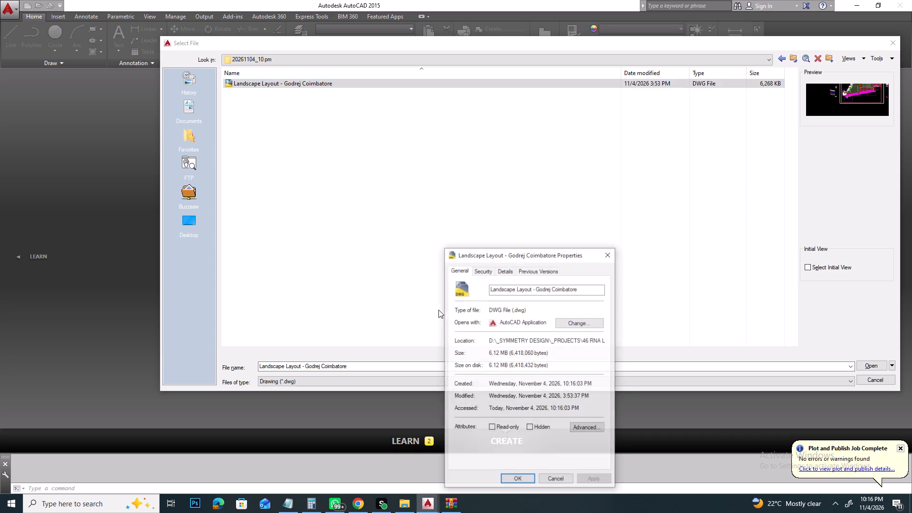
left_click(511, 430)
left_click(515, 480)
Return to the Working folder and open the Landscape Layout - Godrej Coimbatore drawing.
left_click(388, 228)
key("BackSpace")
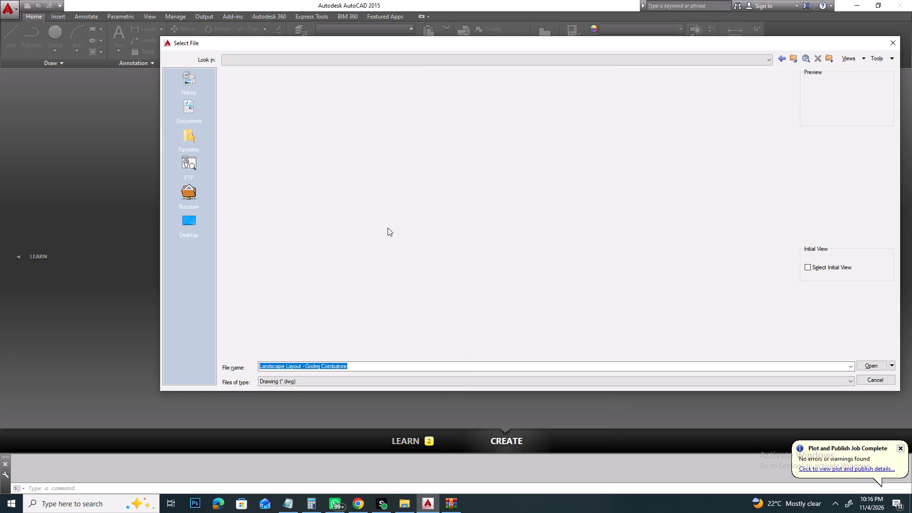
key("BackSpace")
scroll(323, 273, "down", 5)
scroll(312, 312, "down", 4)
double_click(312, 282)
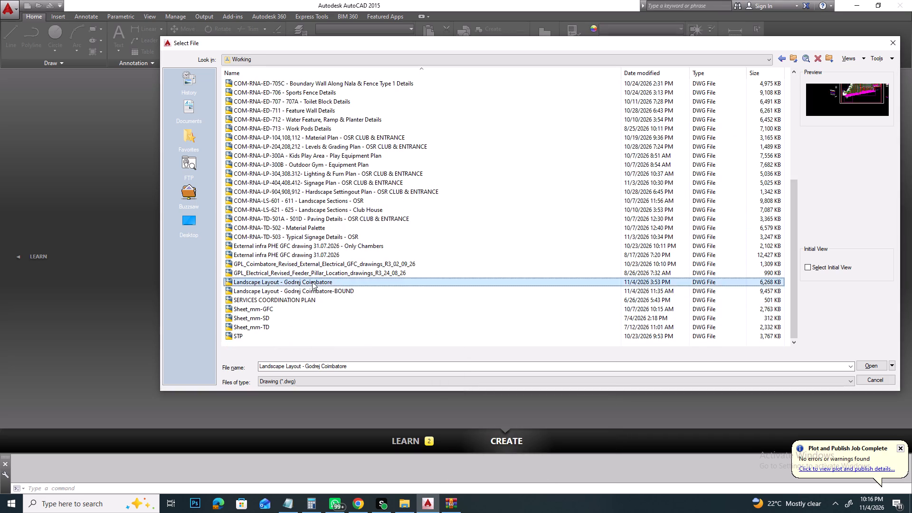
Switch to File Explorer and open the GFC STAGE_Drawing_List_OSR,CLUB & ENTRANCE GATE workbook from the project's Working folder.
left_click(404, 499)
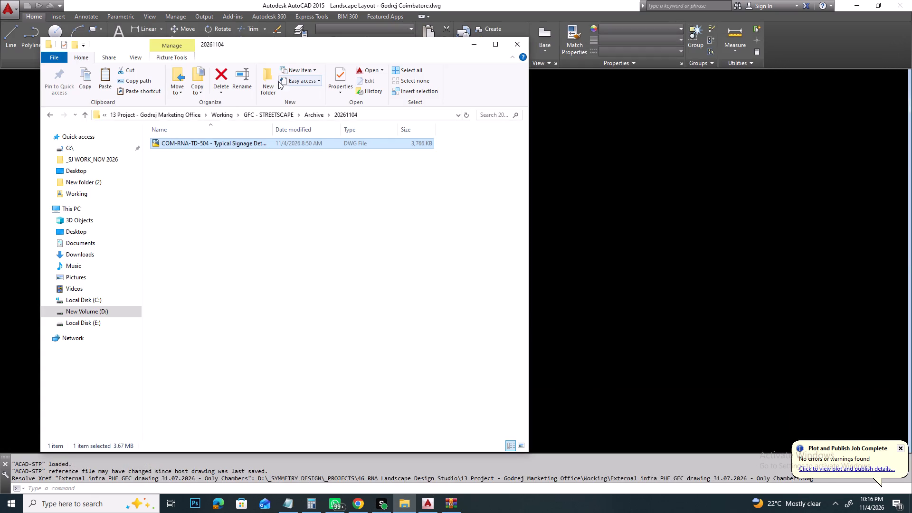
left_click(171, 118)
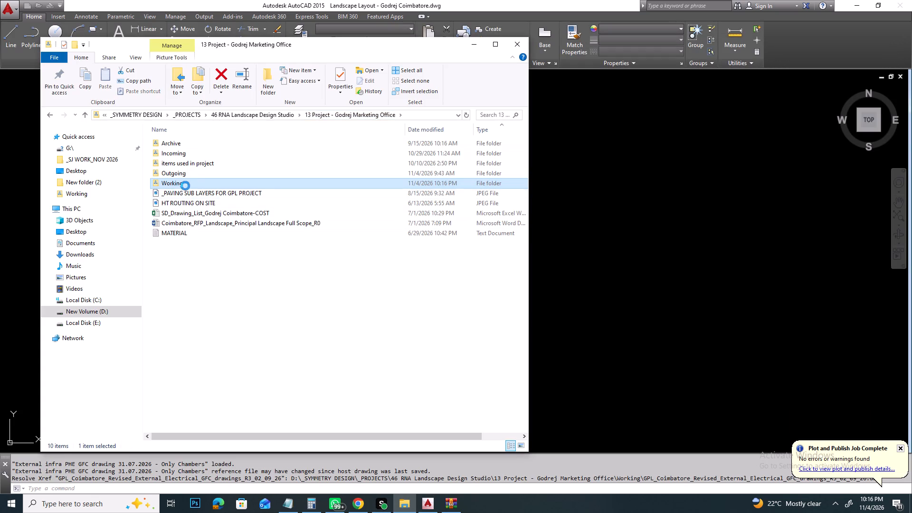
double_click(181, 182)
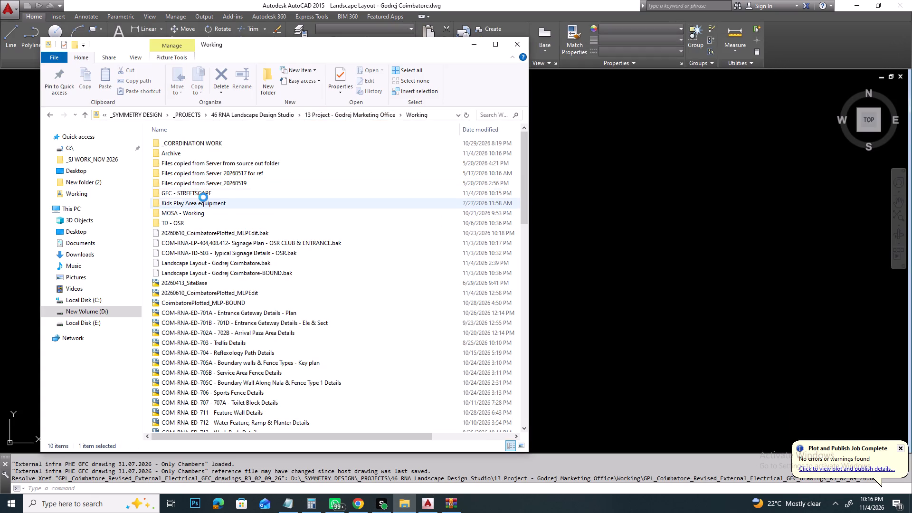
scroll(271, 286, "down", 5)
scroll(246, 253, "down", 4)
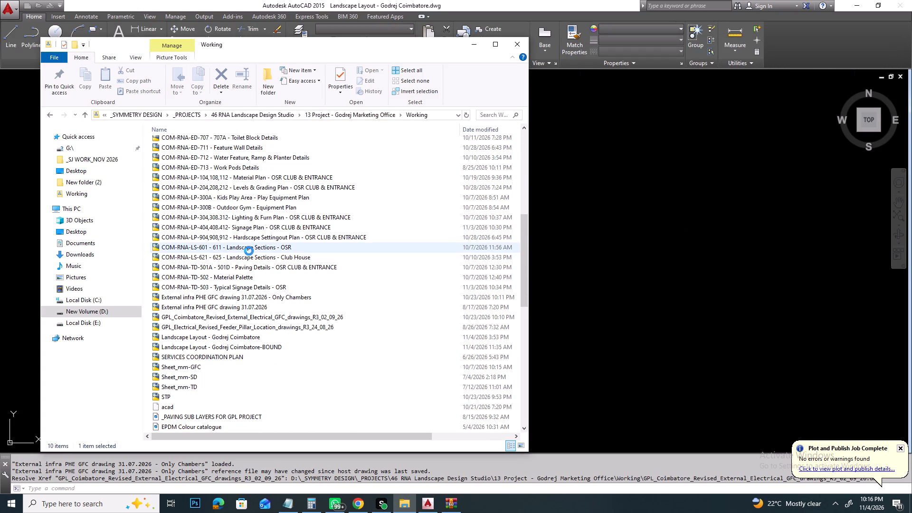
scroll(250, 283, "down", 12)
scroll(260, 323, "up", 12)
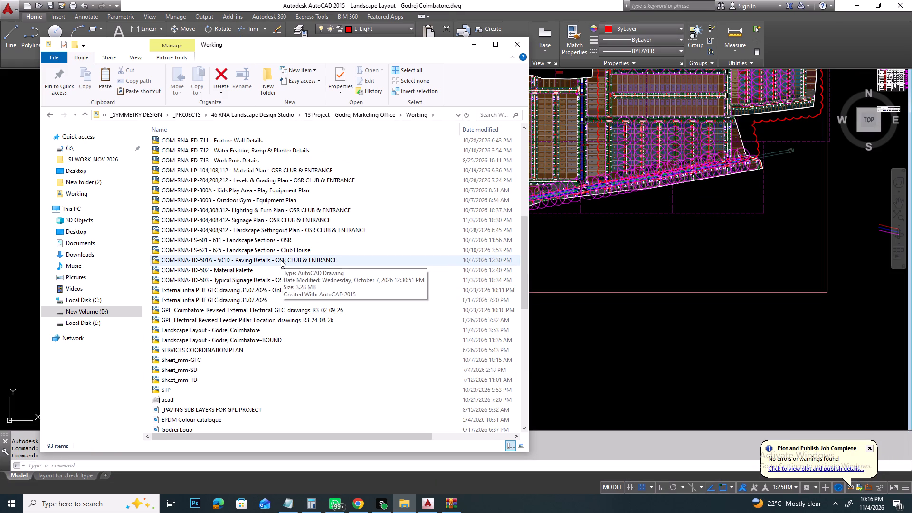
scroll(271, 277, "down", 5)
scroll(275, 336, "down", 2)
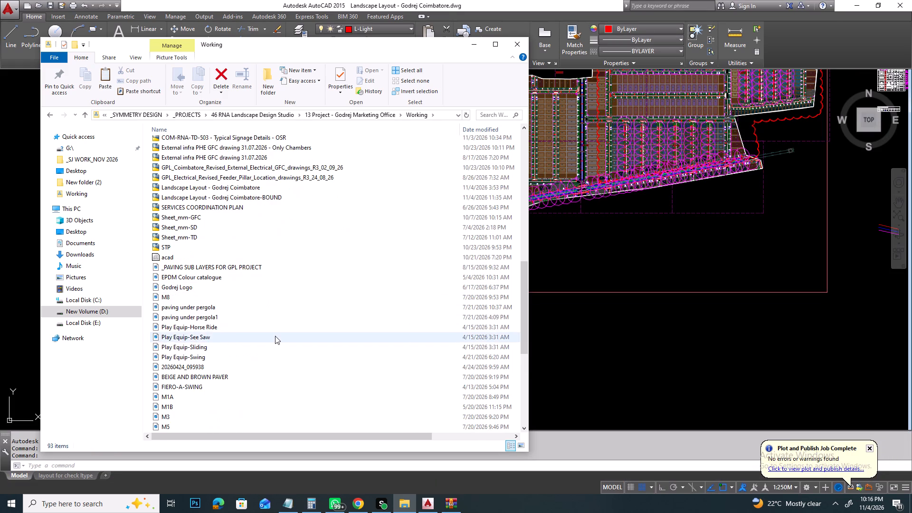
scroll(275, 336, "down", 10)
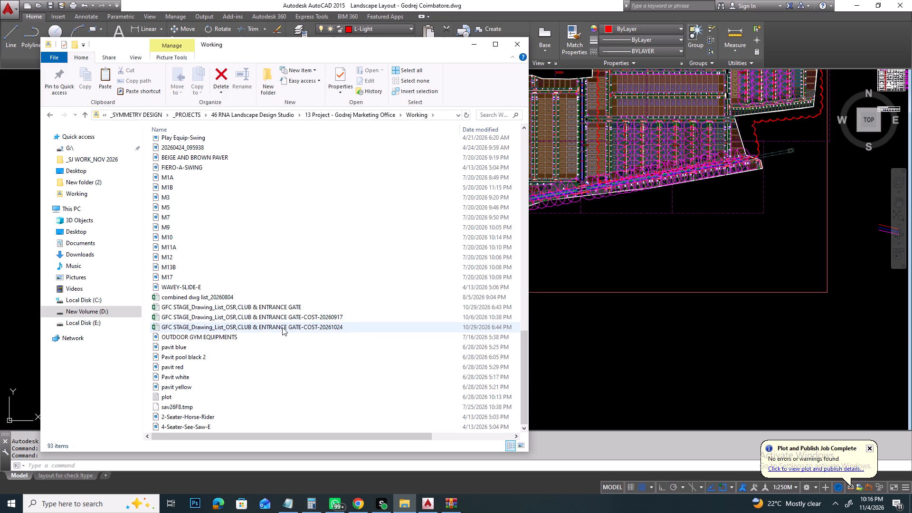
double_click(275, 306)
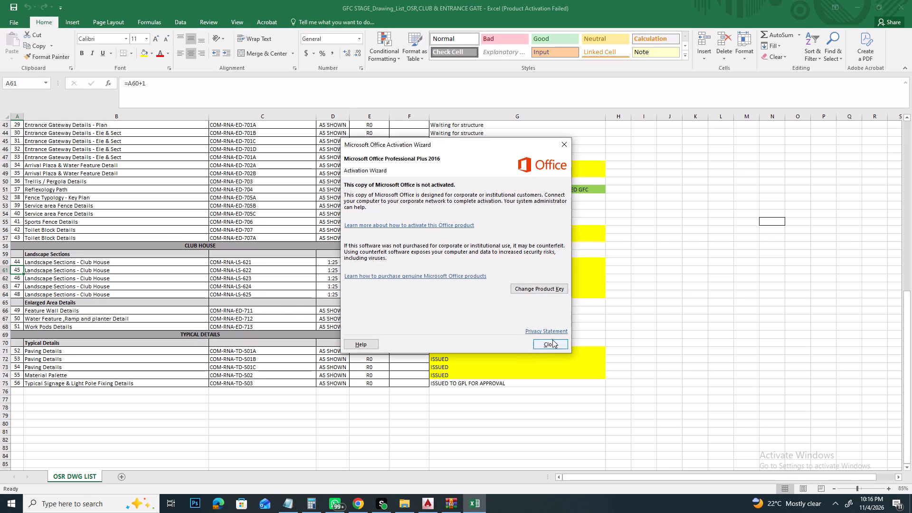
left_click(554, 342)
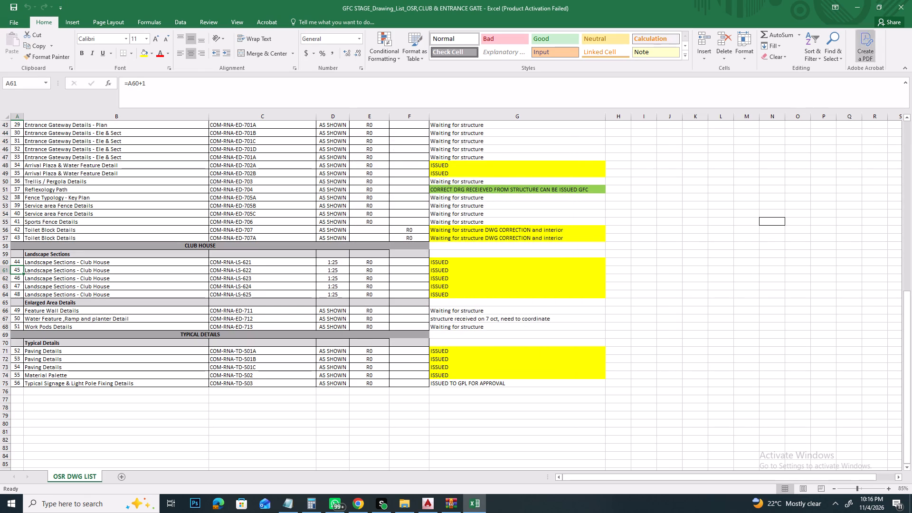
Shorten the status of Typical Signage & Light Pole Fixing Details (COM-RNA-TD-503) in cell G75 to ISSUED.
left_click(521, 380)
double_click(513, 382)
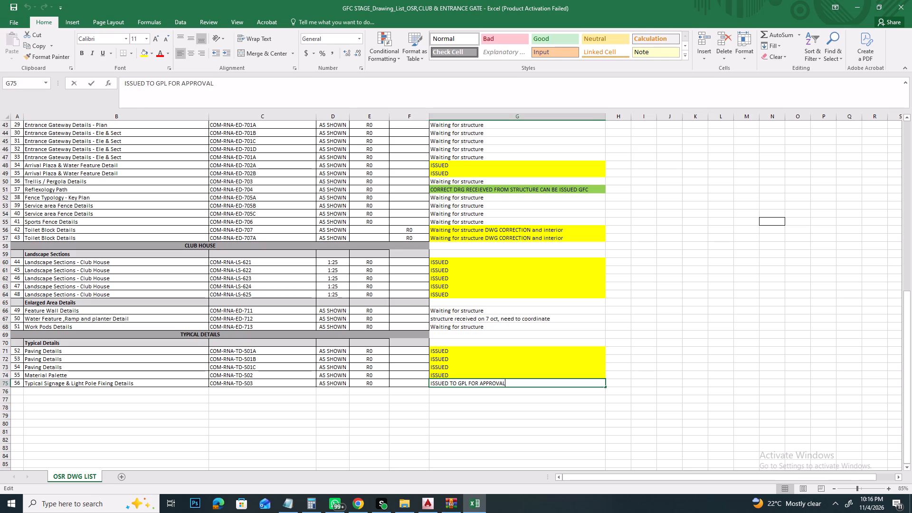
left_click_drag(446, 382, 572, 376)
left_click(507, 377)
double_click(510, 382)
key("BackSpace")
key("BackSpace")
key("BackSpace")
key("BackSpace")
key("BackSpace")
key("BackSpace")
key("BackSpace")
key("BackSpace")
key("BackSpace")
key("BackSpace")
key("BackSpace")
key("BackSpace")
key("BackSpace")
key("BackSpace")
key("BackSpace")
key("BackSpace")
key("BackSpace")
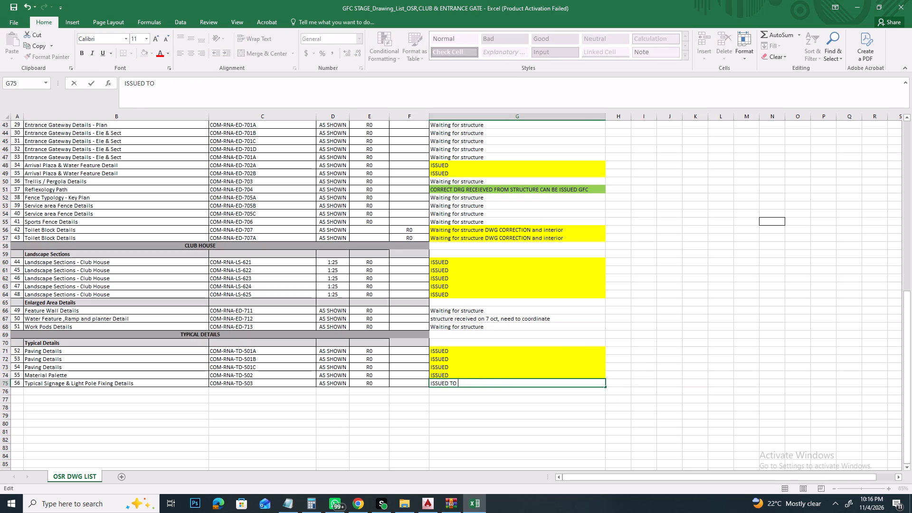
key("BackSpace")
key("BackSpace")
left_click(682, 366)
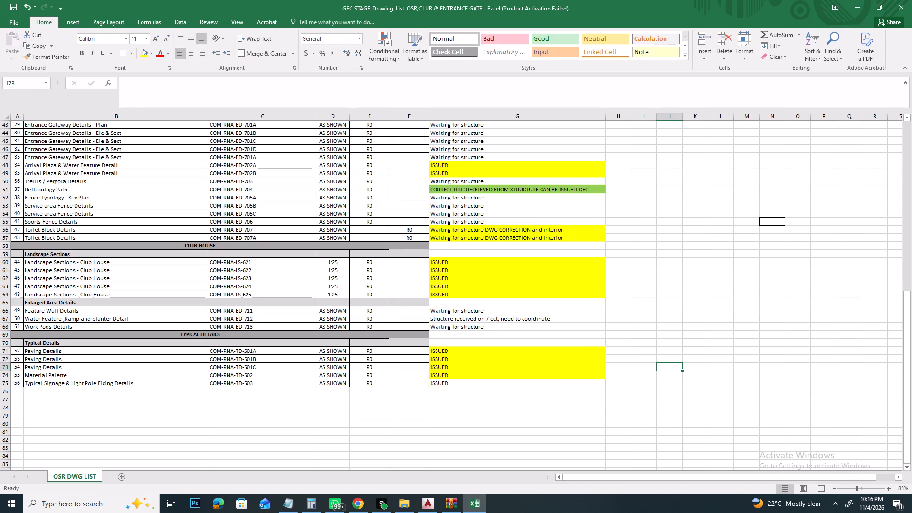
Save and close the drawing list workbook.
key("ctrl+s")
left_click(901, 8)
Open the GFC STAGE_Drawing_List_OSR,CLUB & ENTRANCE GATE-COST-20261024 workbook from the Working folder.
double_click(326, 326)
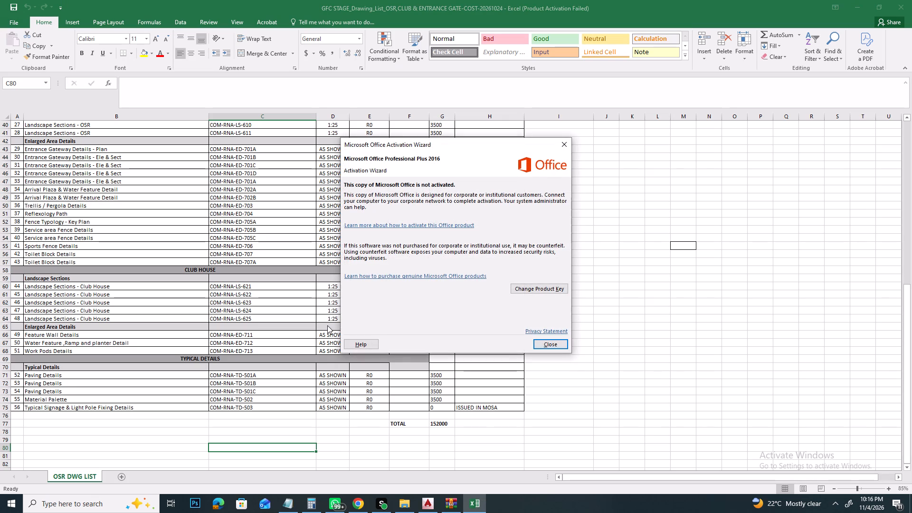
key("Return")
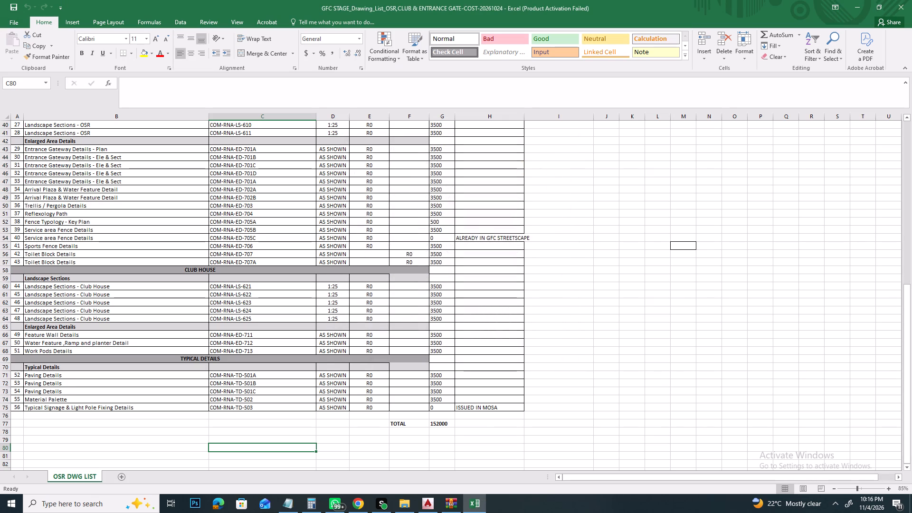
Change the title of drawing COM-RNA-TD-503 in cell B75 to Typical Signage Details.
left_click(442, 408)
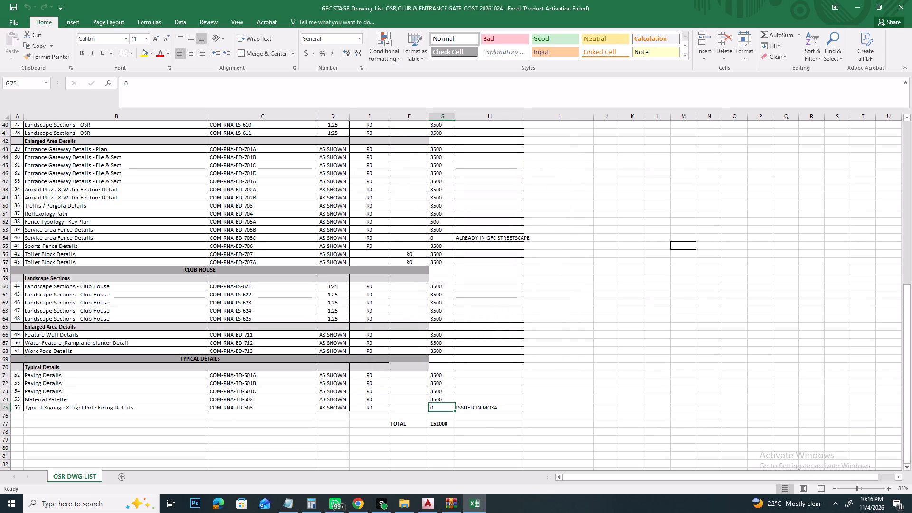
left_click(137, 409)
double_click(137, 408)
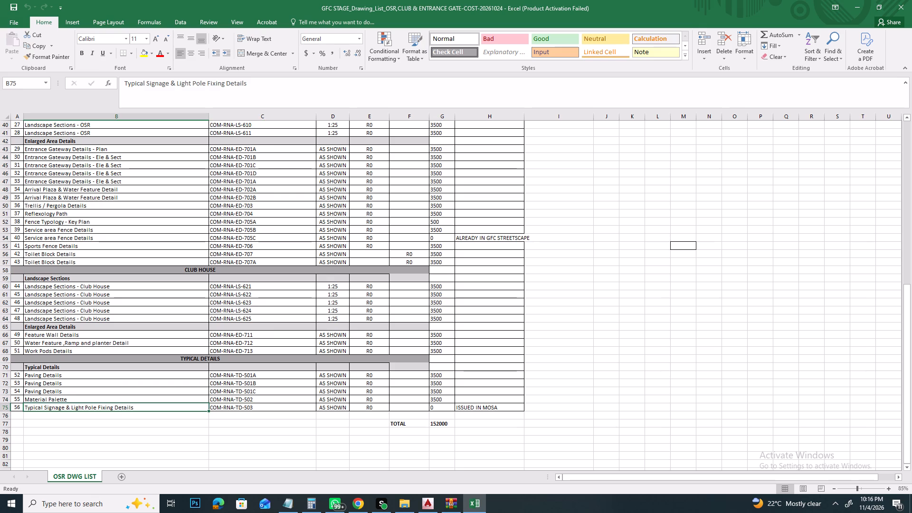
left_click_drag(66, 408, 233, 408)
type("Det")
type("ails")
Set the cost of the Typical Signage Details drawing in cell G75 to 3500.
left_click(446, 408)
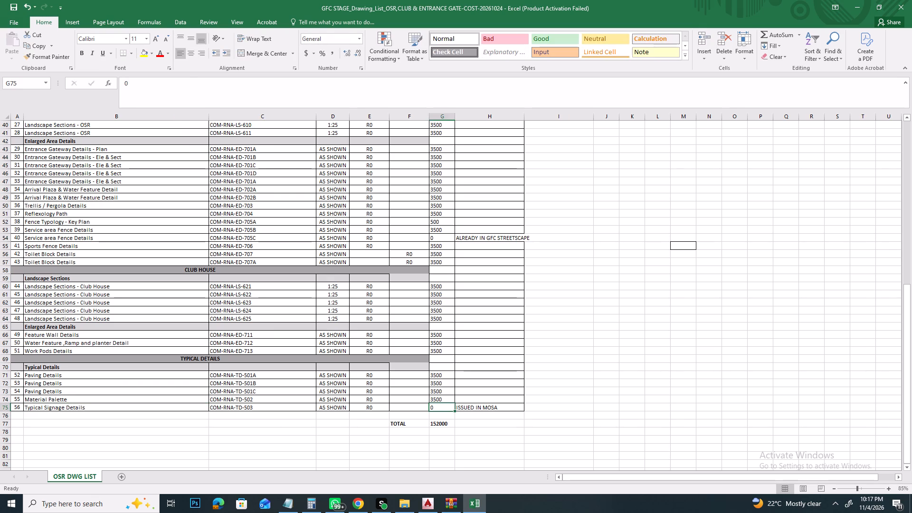
type("3500")
key("Return")
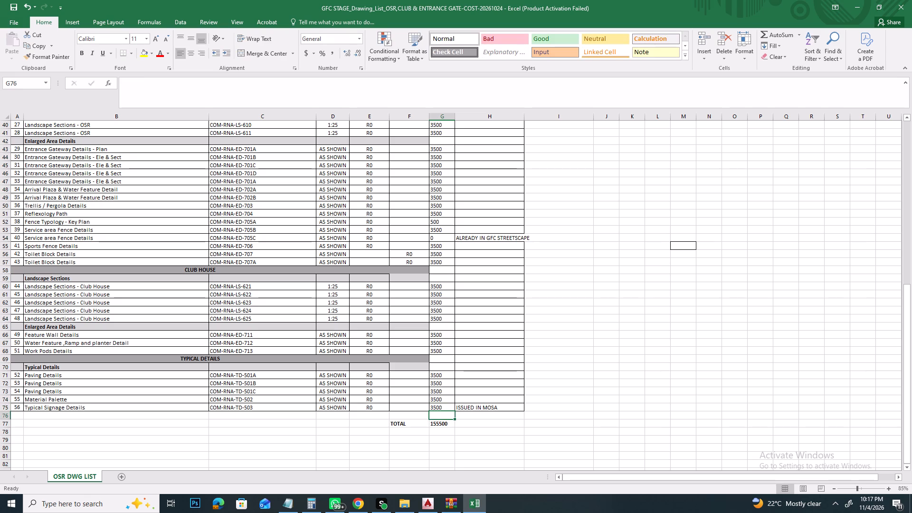
Save and close the cost workbook.
key("ctrl+s")
left_click(905, 10)
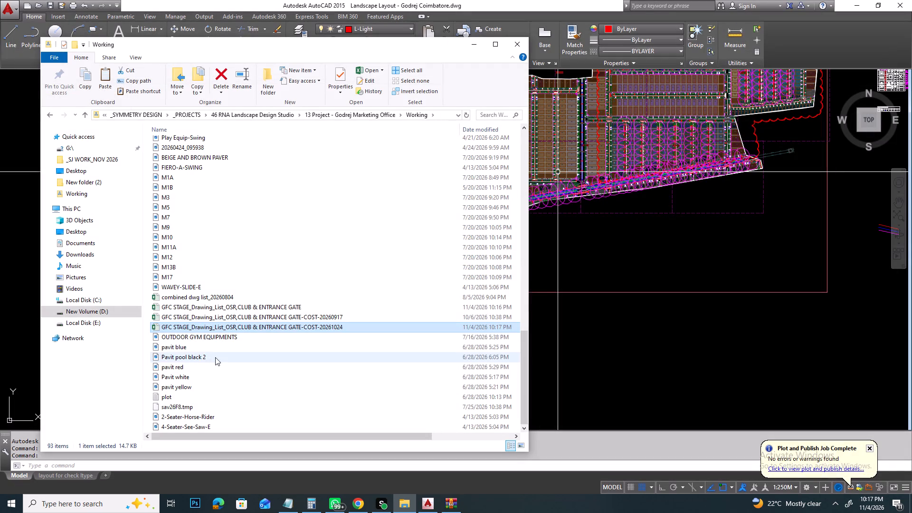
Open the GFC-STREETSCAPE_20261027 workbook from the GFC - STREETSCAPE folder inside the project's Working folder.
left_click(365, 114)
double_click(187, 181)
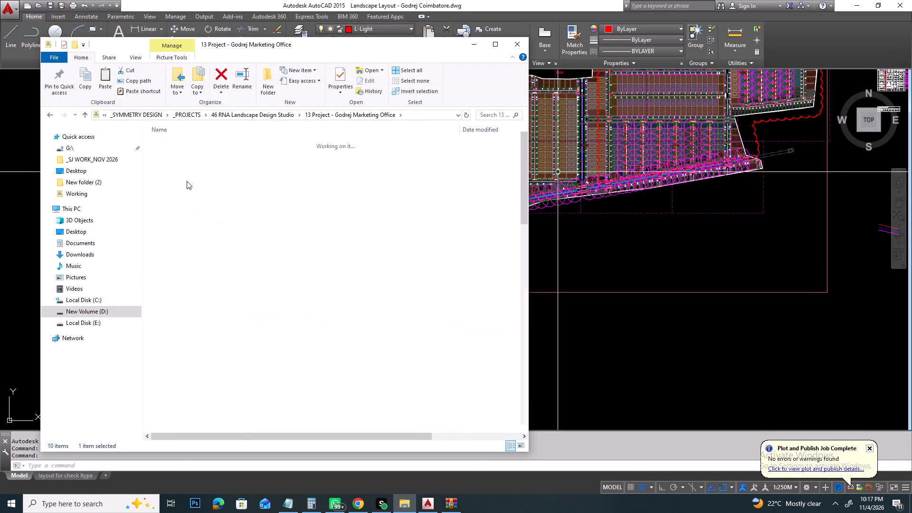
double_click(189, 190)
scroll(262, 288, "down", 4)
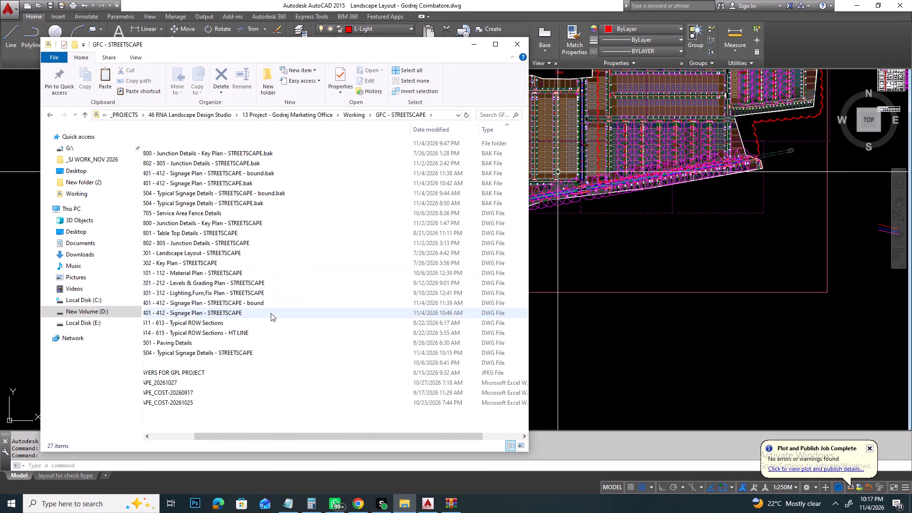
scroll(275, 333, "up", 1)
scroll(275, 333, "down", 1)
scroll(275, 333, "up", 4)
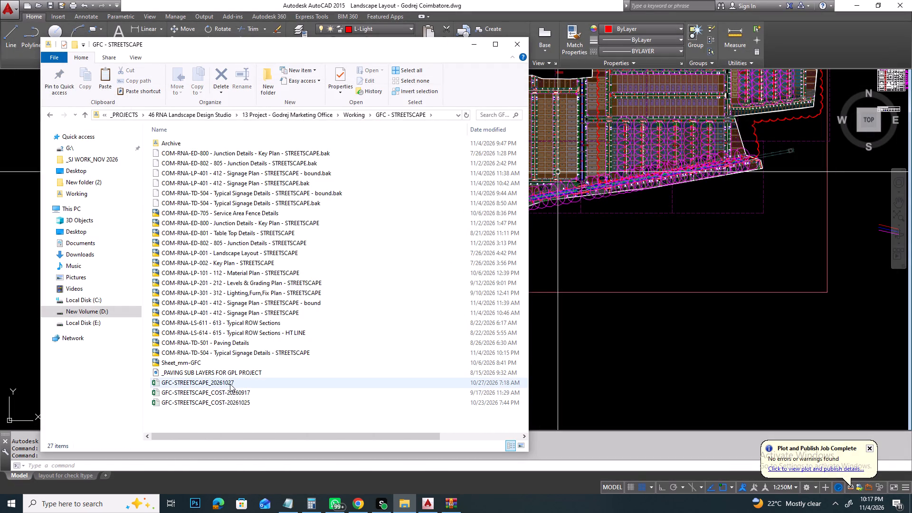
left_click(230, 384)
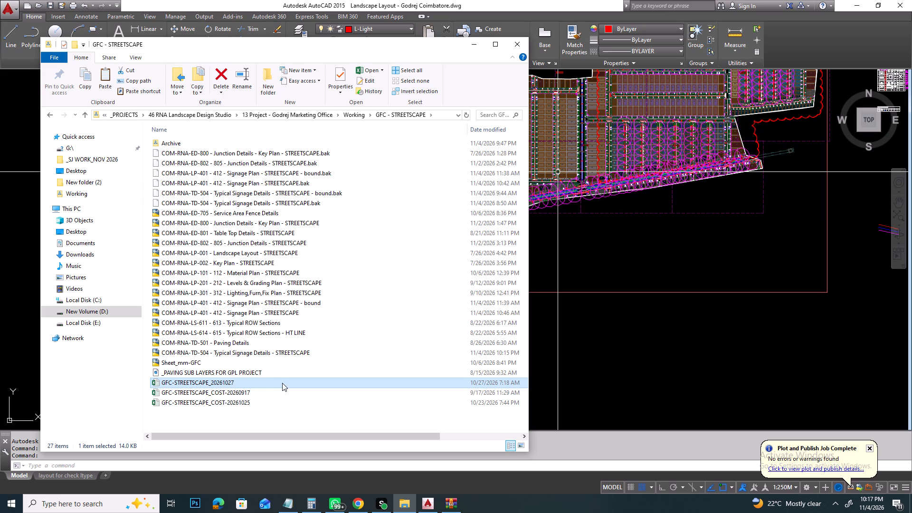
double_click(233, 382)
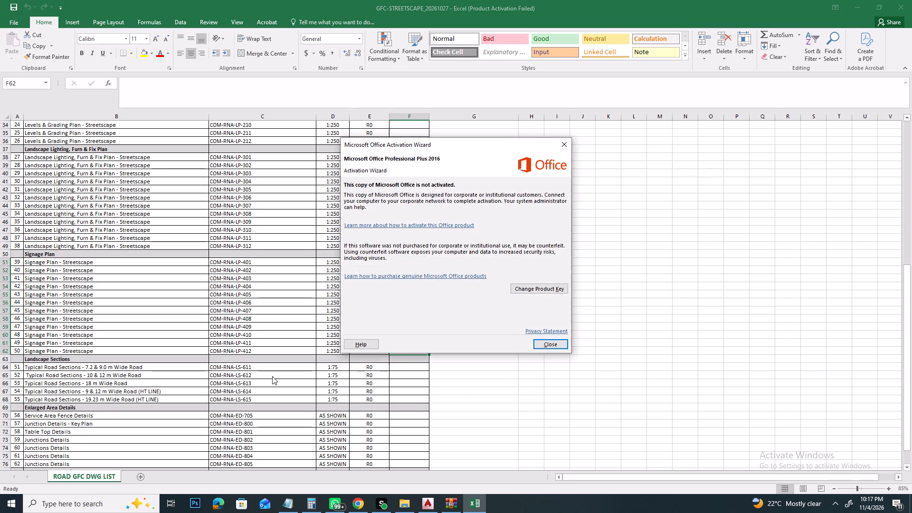
left_click(544, 347)
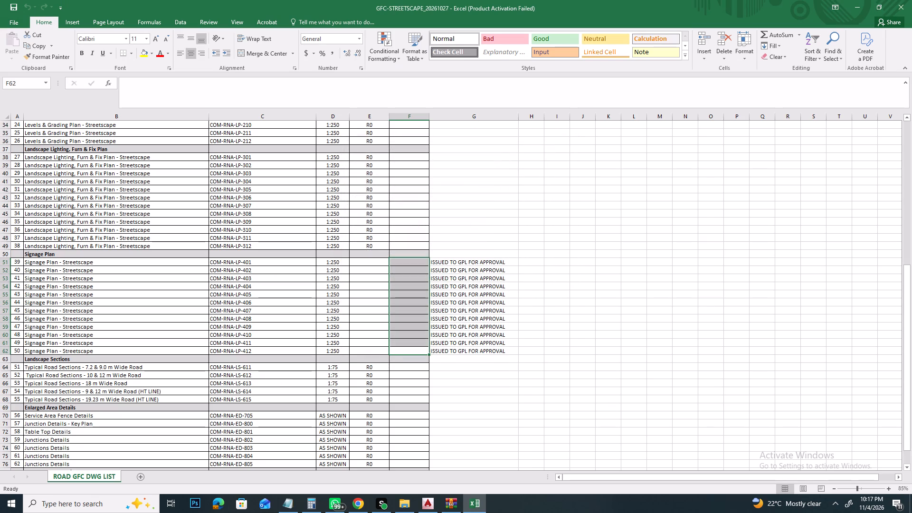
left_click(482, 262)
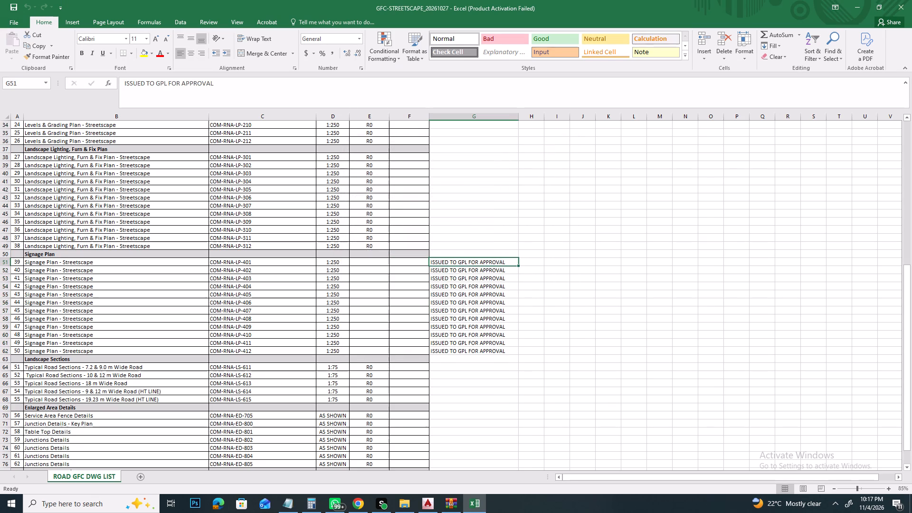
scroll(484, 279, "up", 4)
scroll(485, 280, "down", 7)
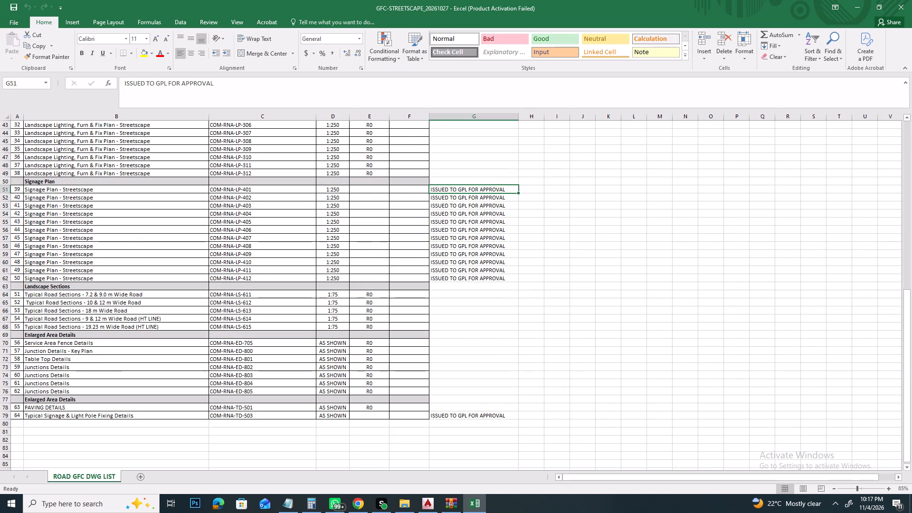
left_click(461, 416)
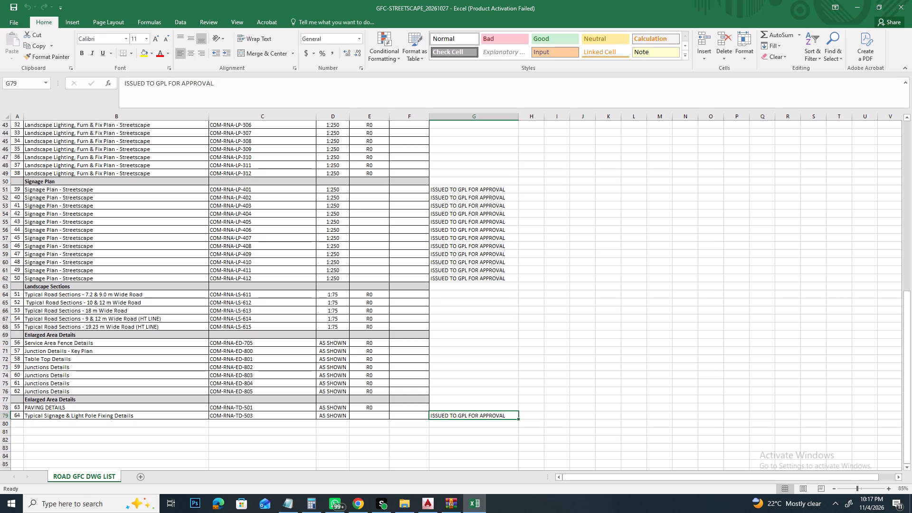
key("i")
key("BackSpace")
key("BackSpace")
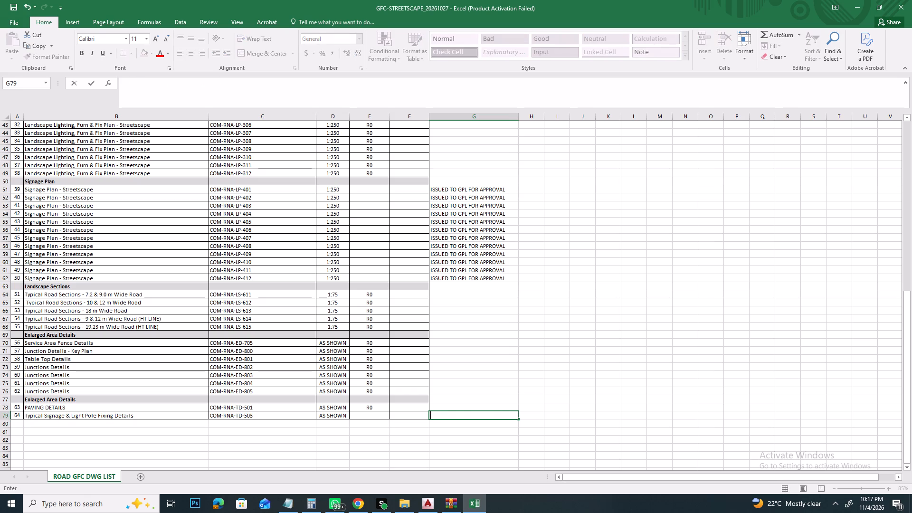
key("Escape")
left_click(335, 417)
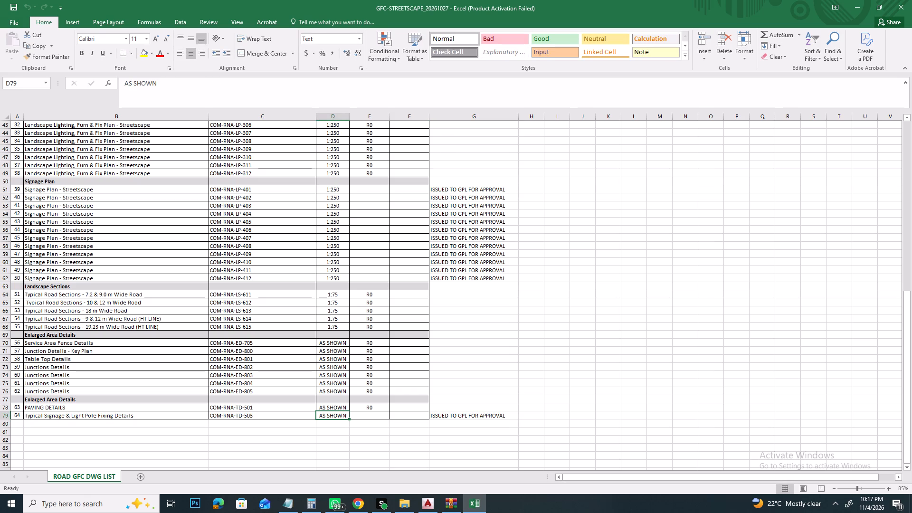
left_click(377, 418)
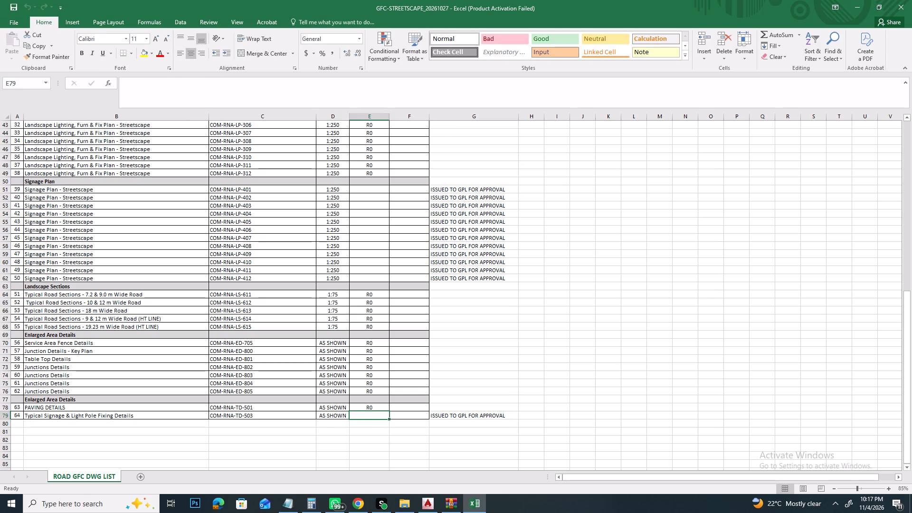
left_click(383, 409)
Set the revision date in header cell F7 to 04.11.2026.
scroll(400, 411, "up", 6)
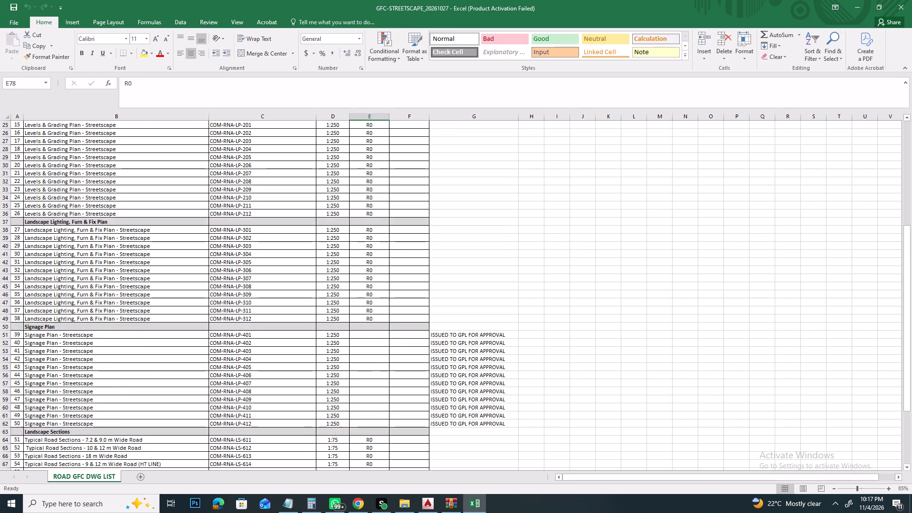
scroll(408, 411, "up", 6)
left_click(407, 134)
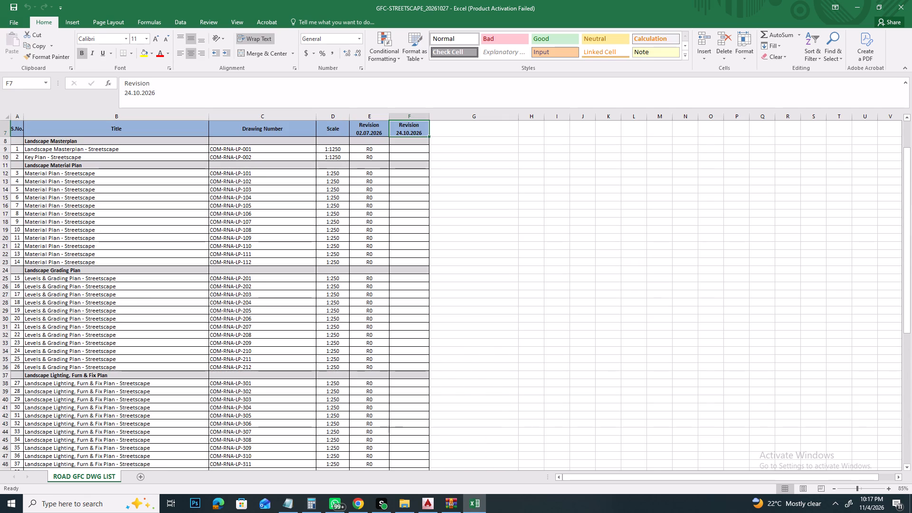
left_click_drag(157, 93, 122, 92)
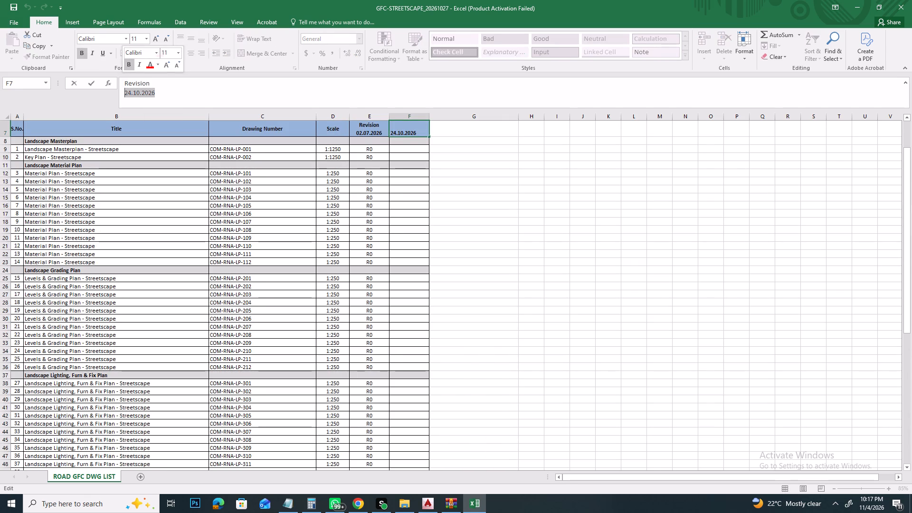
type("01.11.2026")
key("Return")
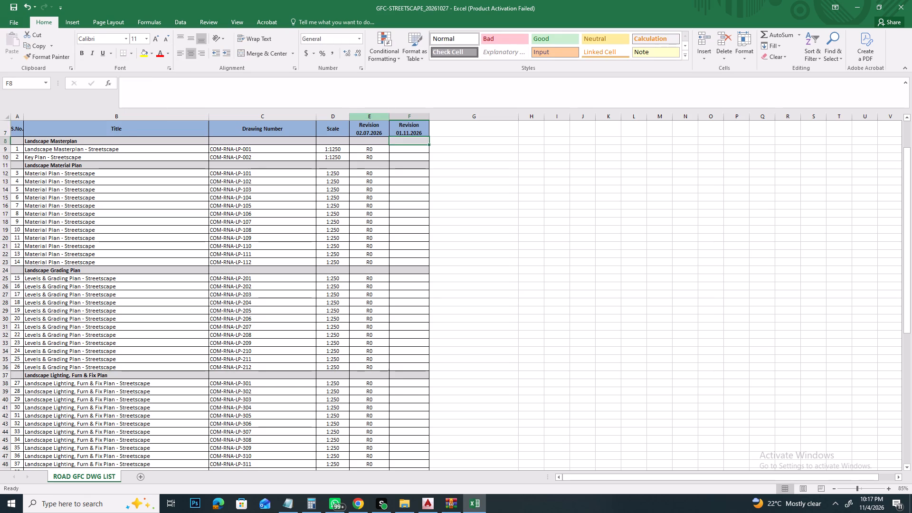
left_click(405, 129)
left_click(127, 94)
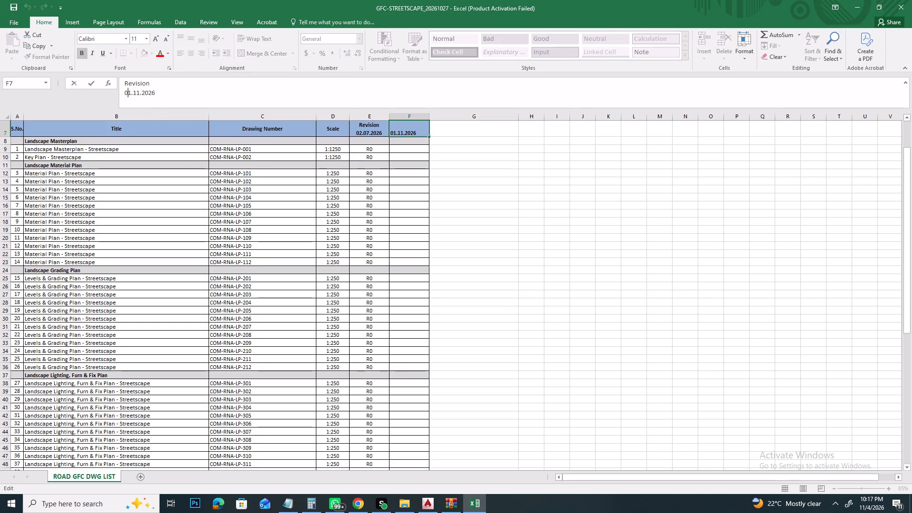
key("Delete")
key("4")
key("Return")
Copy the R0 marks of the twelve Landscape Lighting rows into the 04.11.2026 revision column for Signage Plan drawings COM-RNA-LP-401 to 412.
scroll(368, 313, "down", 3)
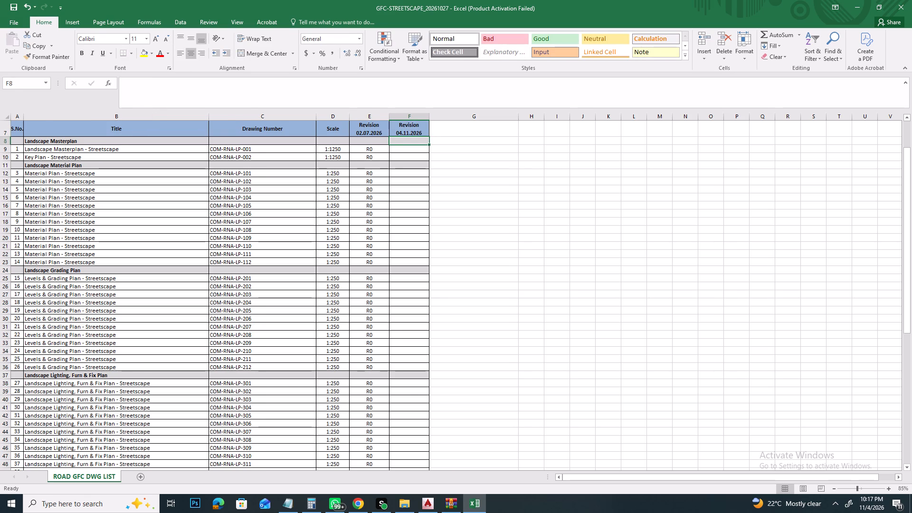
scroll(377, 316, "down", 2)
left_click_drag(371, 256, 360, 340)
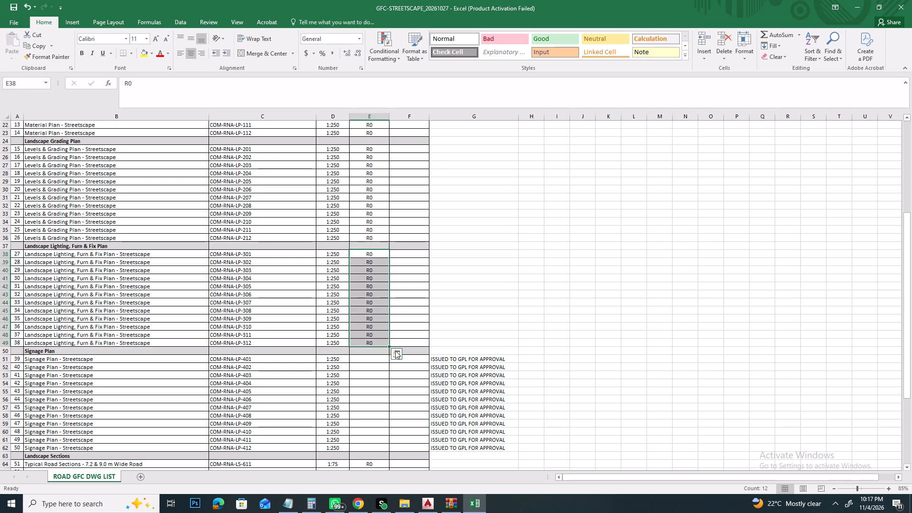
key("ctrl+c")
left_click(409, 358)
key("ctrl+v")
Enter R0 in the 04.11.2026 revision column for Typical Signage & Light Pole Fixing Details, cell F79.
scroll(475, 312, "down", 6)
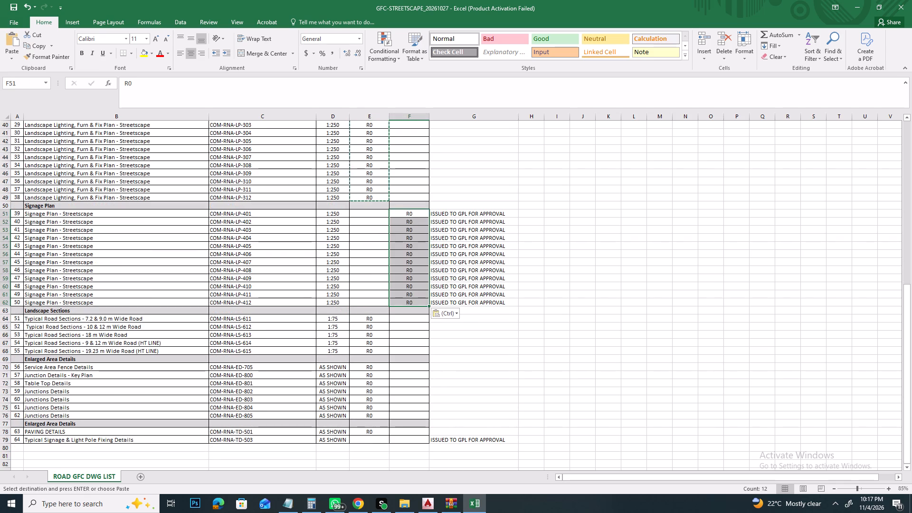
left_click(406, 440)
key("r")
key("0")
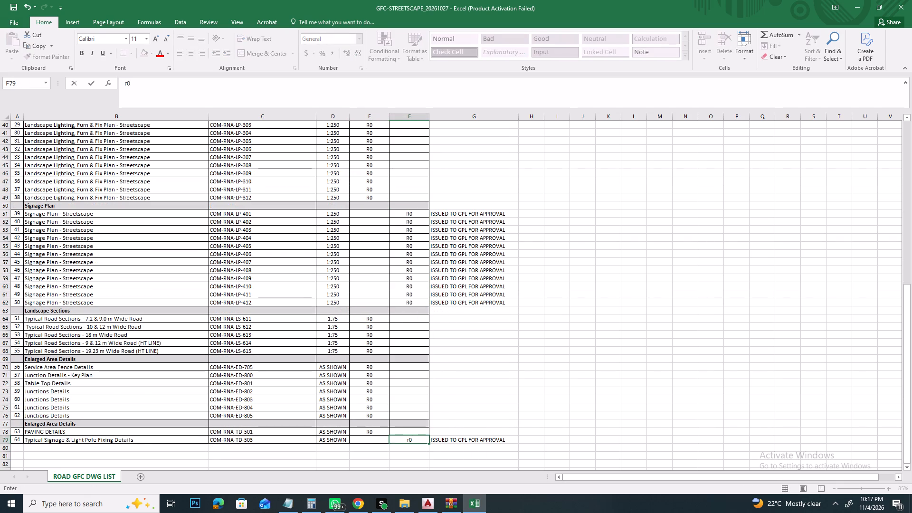
key("BackSpace")
key("BackSpace")
type("R0")
key("Return")
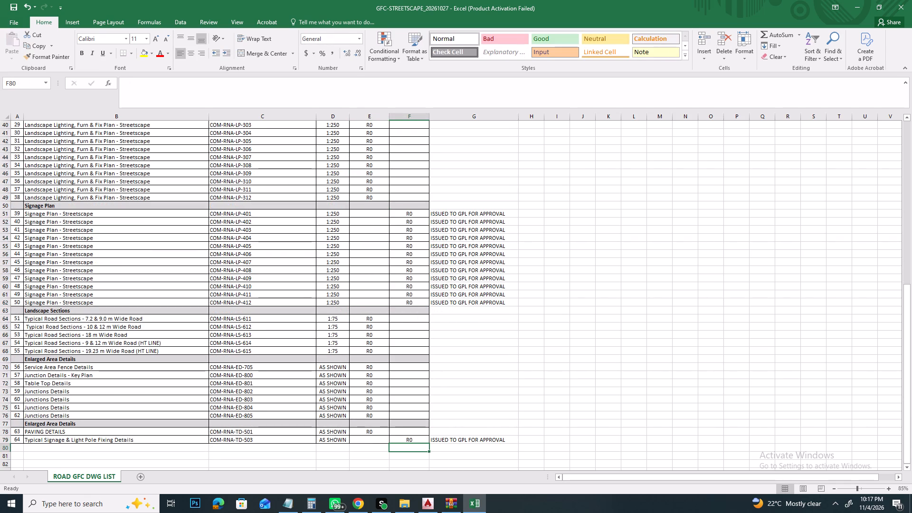
Clear all the ISSUED TO GPL FOR APPROVAL remarks from column G and save the workbook.
left_click(485, 119)
key("Delete")
left_click(556, 393)
key("ctrl+s")
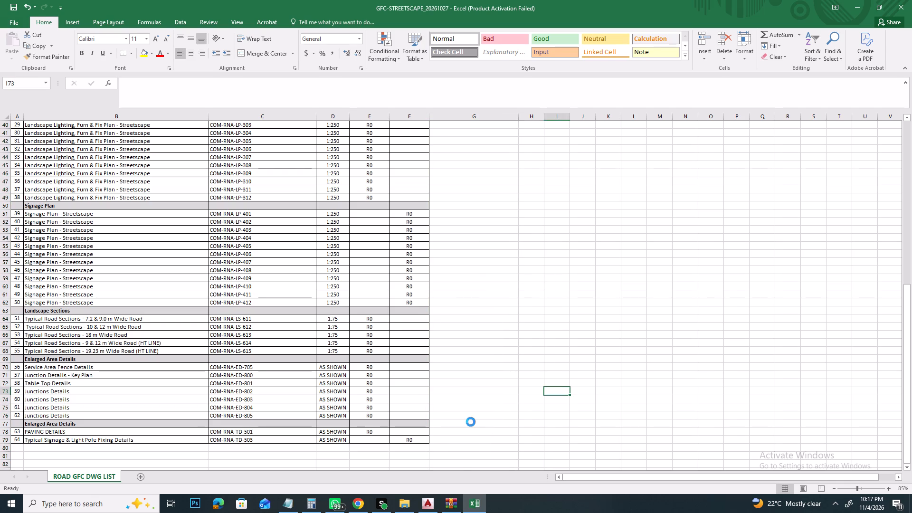
Change the drawing number in cell C79 to COM-RNA-TD-504.
double_click(268, 439)
key("BackSpace")
key("2")
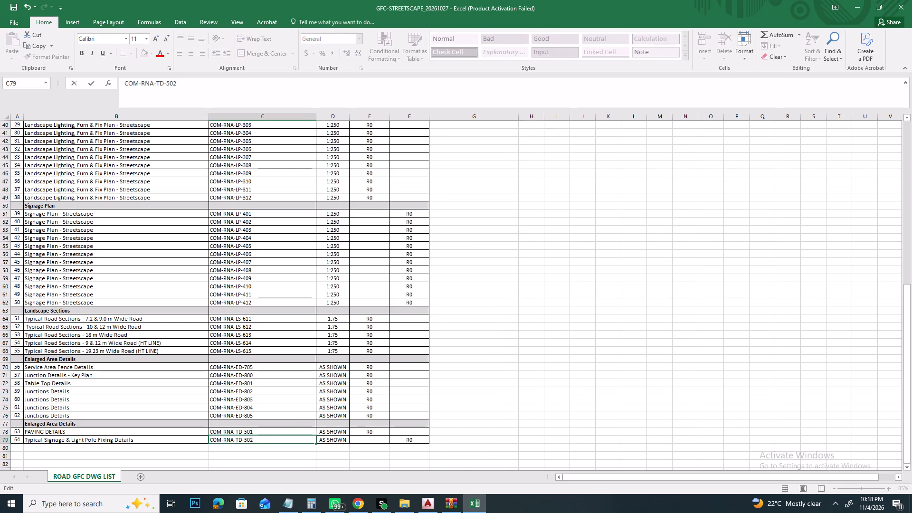
key("BackSpace")
key("4")
Change the title of drawing COM-RNA-TD-504 in cell B79 to Typical Signage Details - Streetscap.
double_click(143, 439)
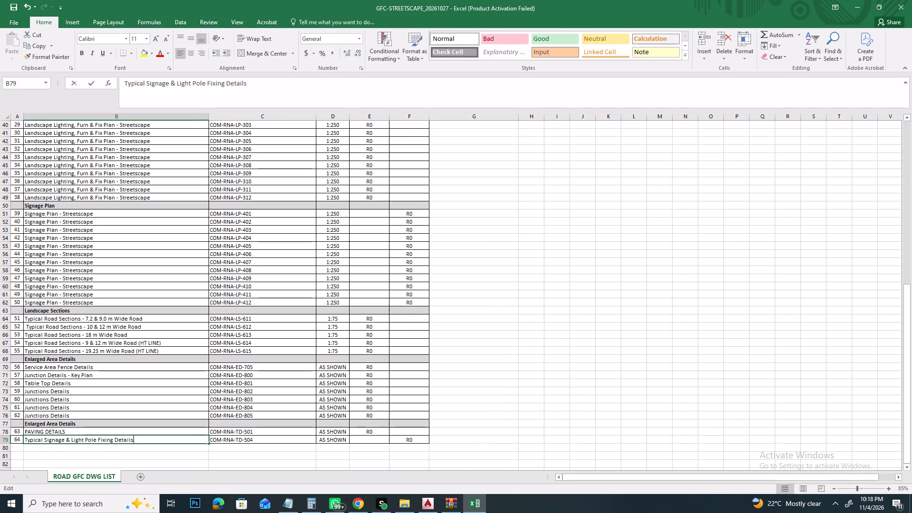
left_click(116, 441)
left_click_drag(159, 440, 88, 440)
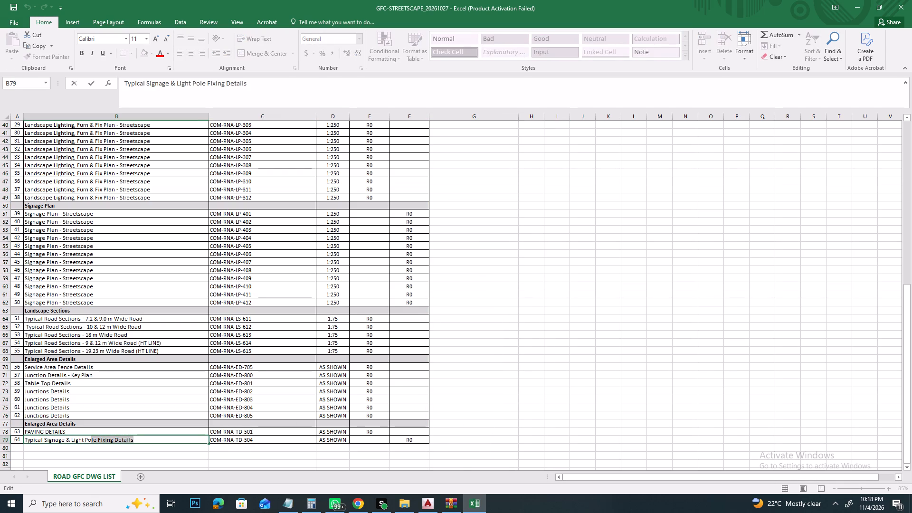
left_click_drag(88, 440, 66, 438)
key("d")
key("e")
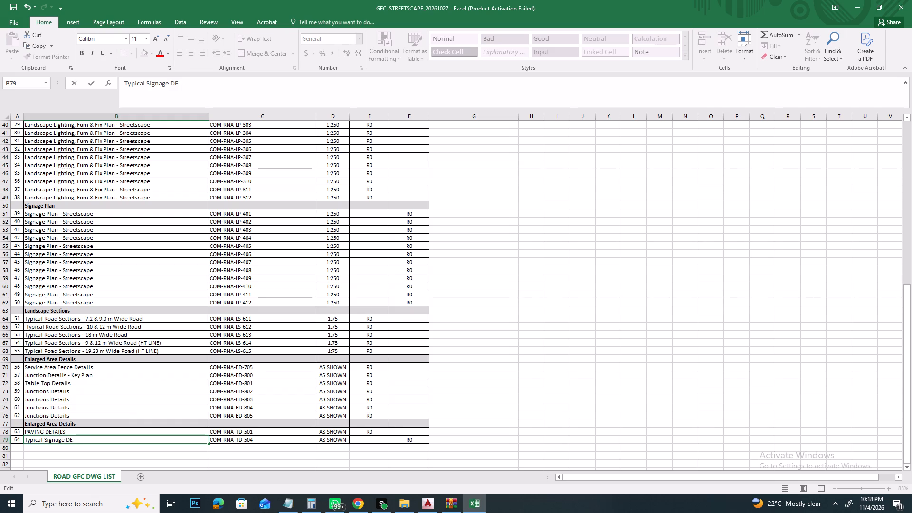
type("et")
type("ails")
key("space")
type("- Streetsc")
type("ap")
key("Return")
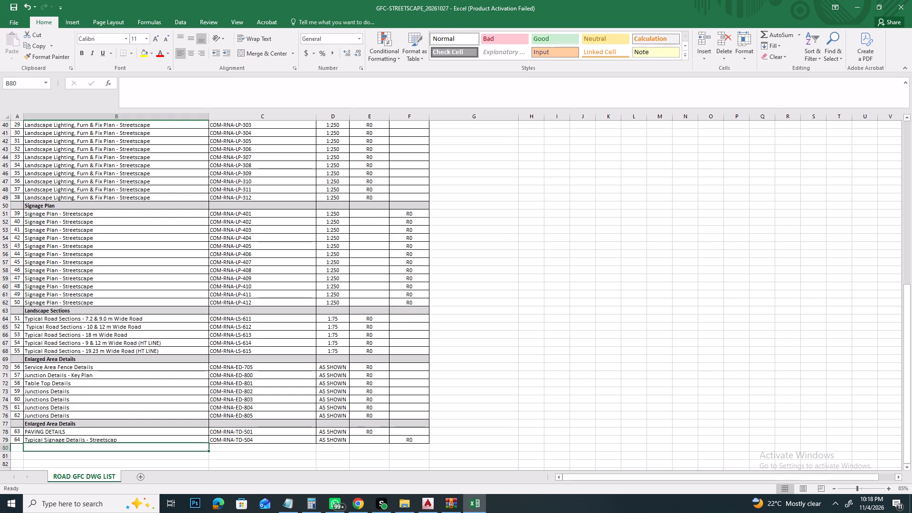
Correct the title in cell B79 to Typical Signage Details - Streetscape, then save and close the workbook.
double_click(127, 437)
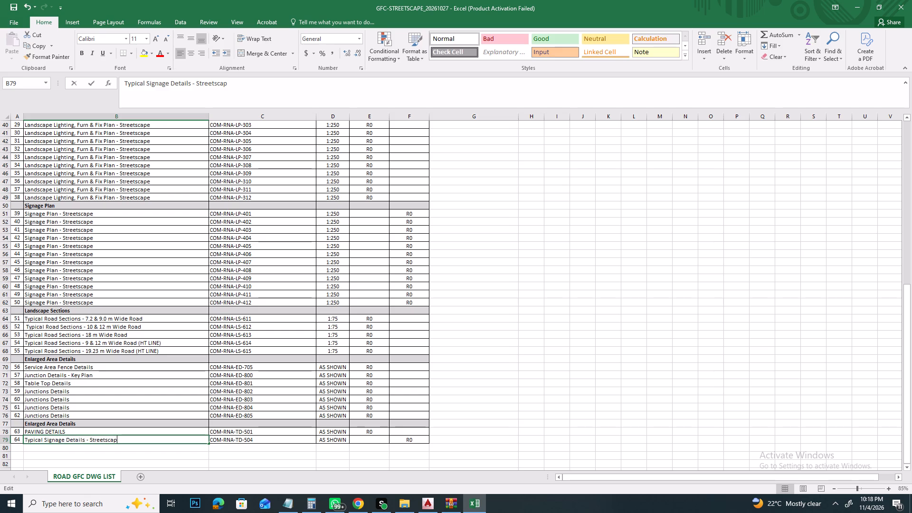
key("e")
left_click(158, 456)
key("ctrl+s")
left_click(900, 12)
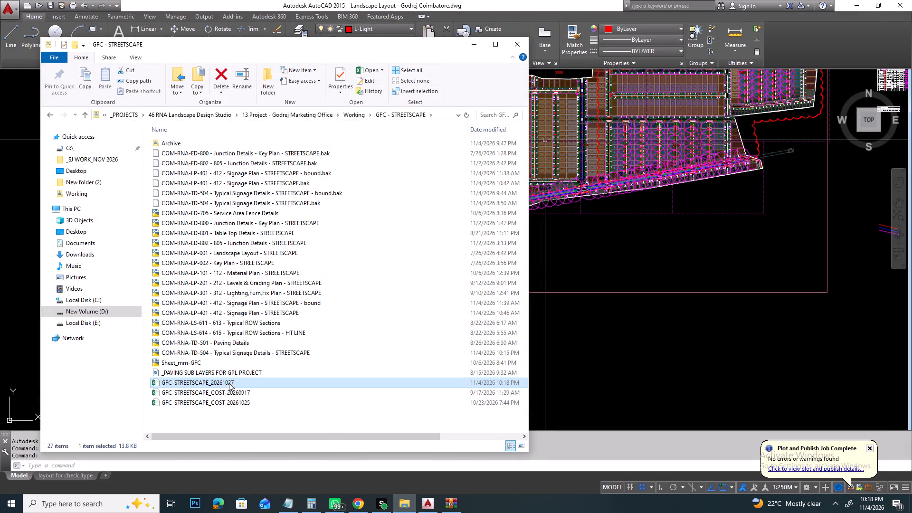
Reopen the GFC-STREETSCAPE_20261027 workbook and copy the title text Typical Signage Details - Streetscape from cell B79.
double_click(229, 383)
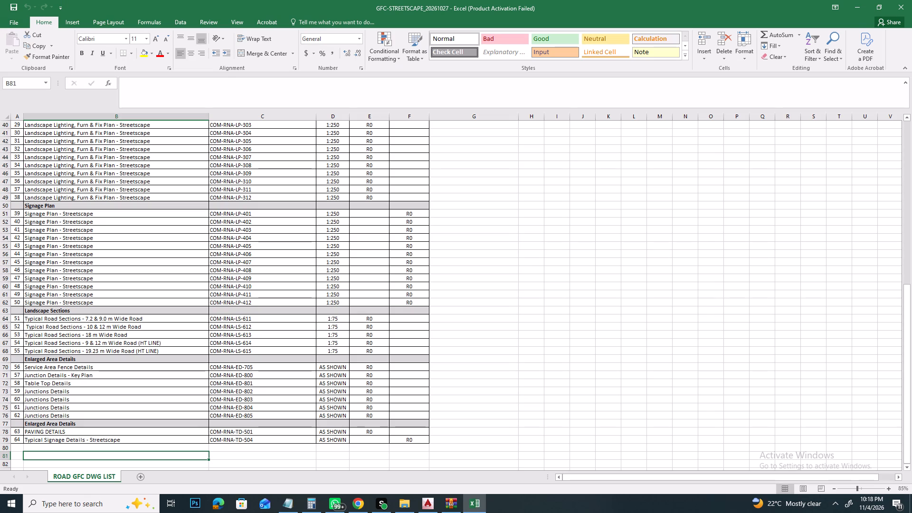
left_click(155, 438)
left_click_drag(240, 88, 32, 86)
key("ctrl+c")
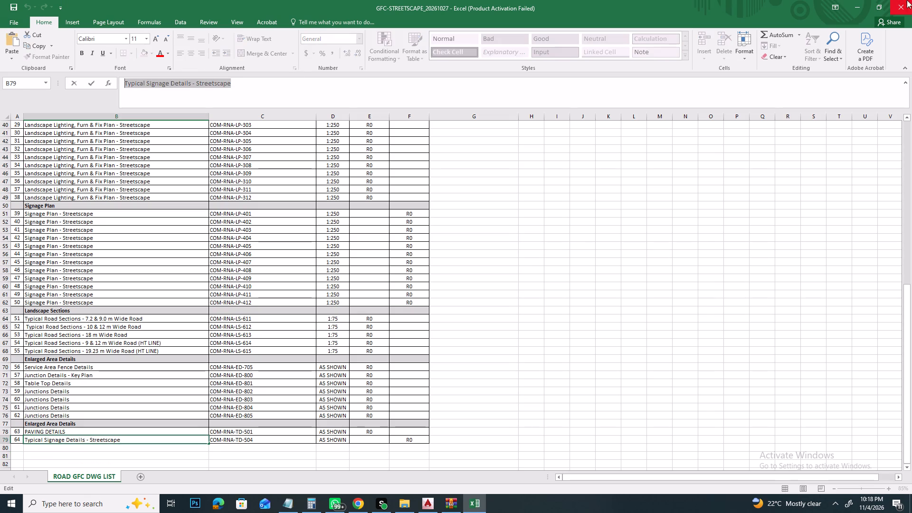
key("ctrl+c")
left_click(855, 10)
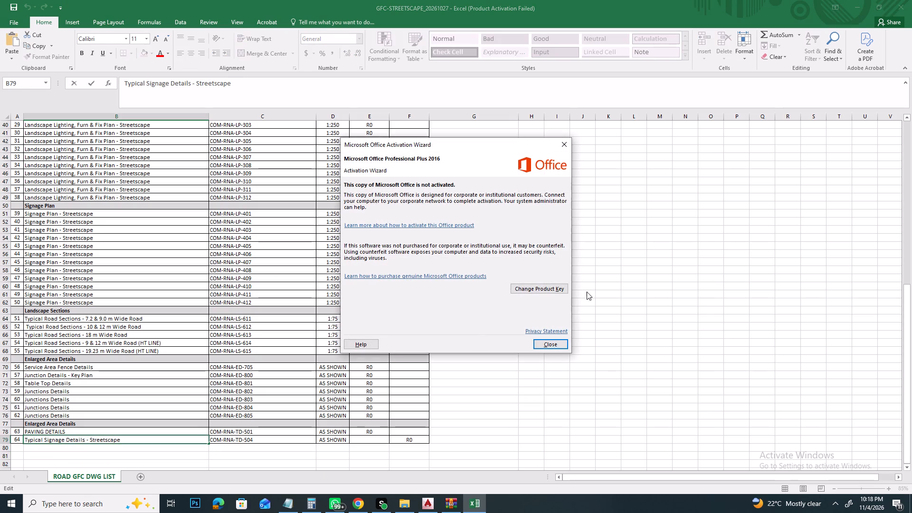
left_click(541, 351)
left_click(546, 346)
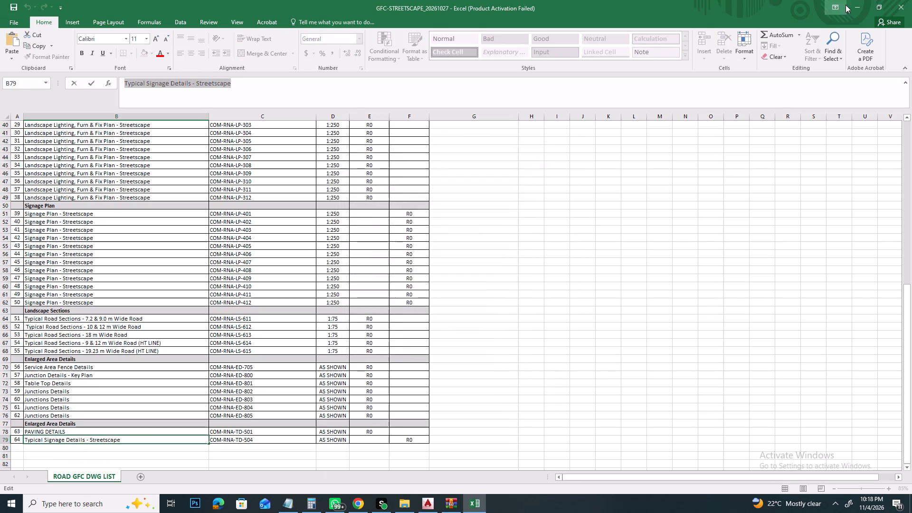
left_click(858, 3)
Open GFC-STREETSCAPE_COST-20261025 and replace the title in cell B79 with the copied Typical Signage Details - Streetscape.
double_click(242, 400)
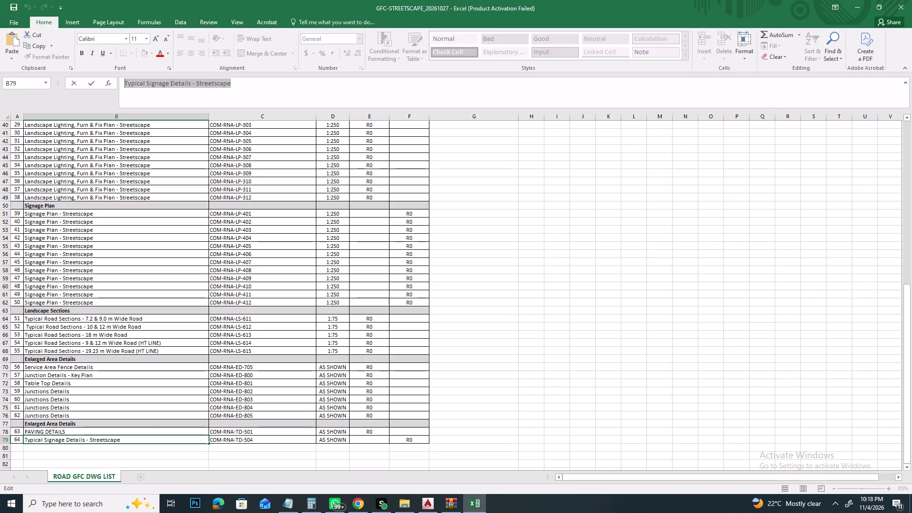
left_click(139, 440)
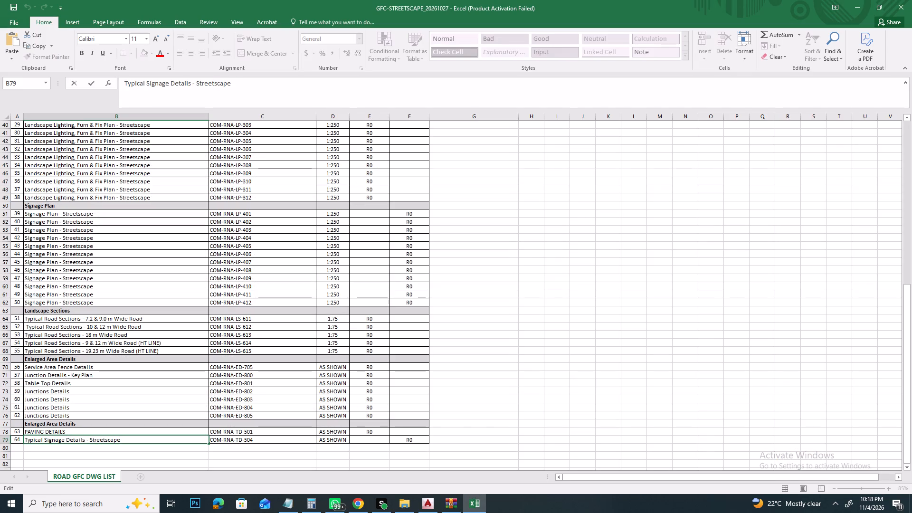
left_click(154, 449)
left_click(139, 370)
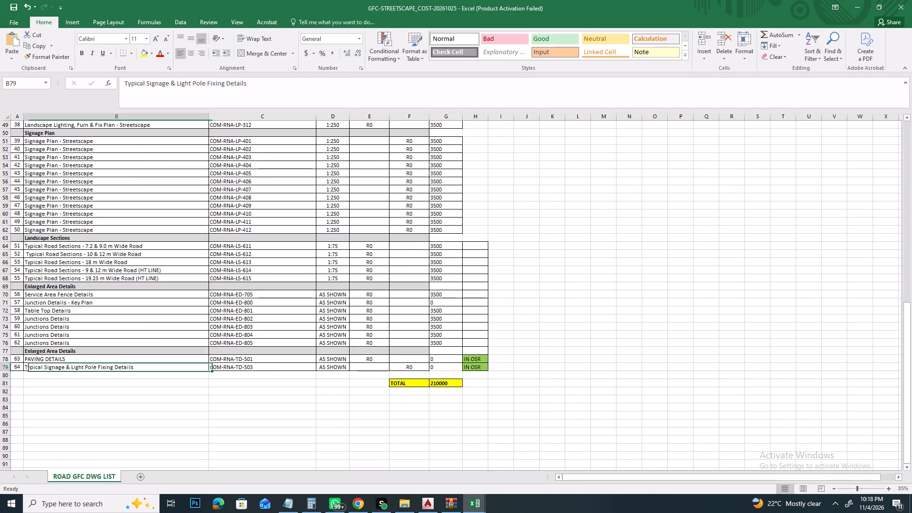
left_click_drag(267, 89, 2, 69)
key("ctrl+v")
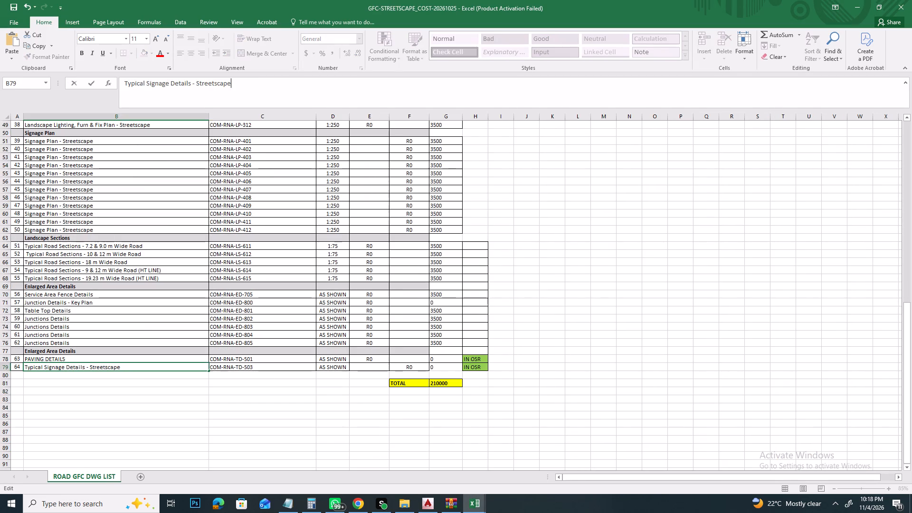
left_click(430, 452)
Set the cost of Typical Signage Details - Streetscape in cell G79 to 3500.
left_click(445, 366)
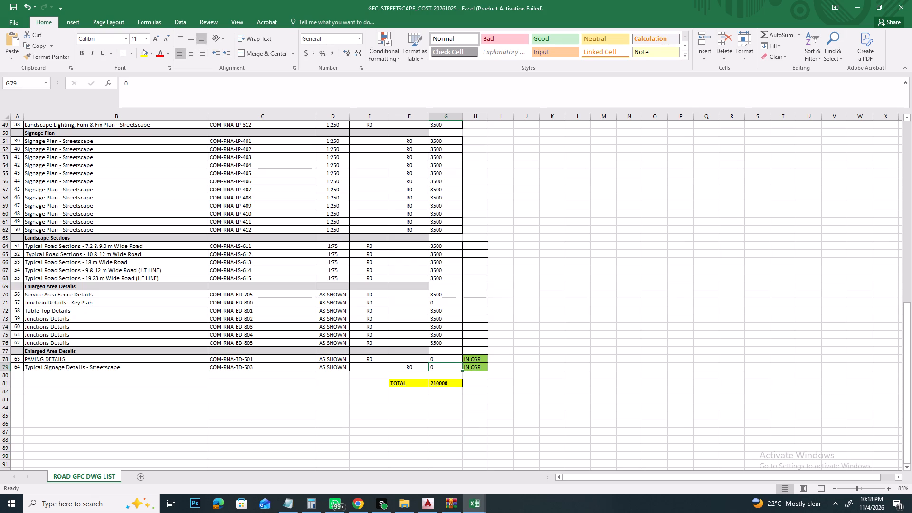
key("2")
key("BackSpace")
type("3500")
key("Return")
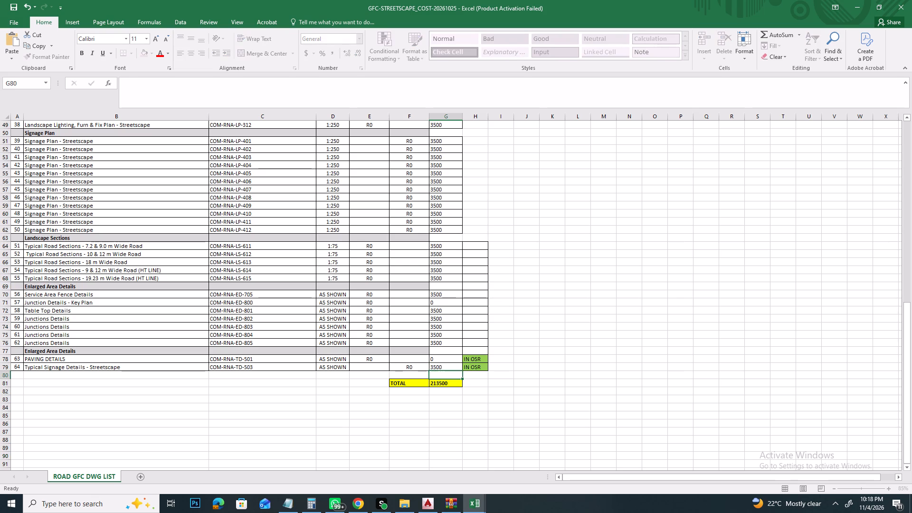
Clear the IN OSR remark from cell H79 beside the signage details row and save the cost workbook.
left_click(473, 366)
key("Delete")
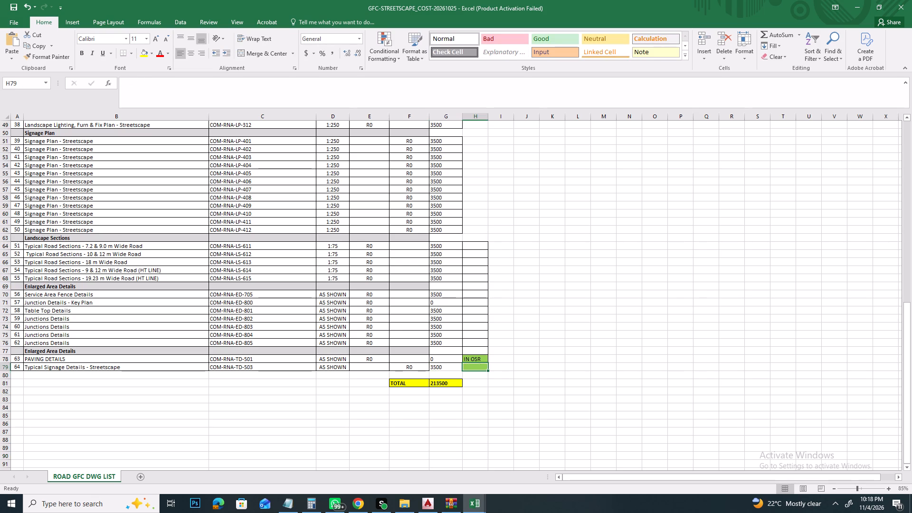
left_click(570, 391)
key("ctrl+s")
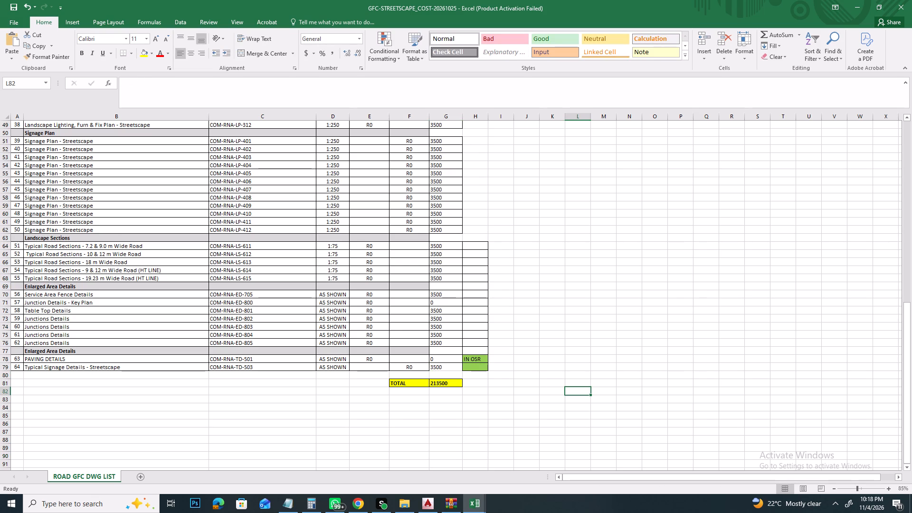
Close the streetscape cost workbook, then save and close the GFC-STREETSCAPE_20261027 drawing list.
scroll(194, 368, "up", 3)
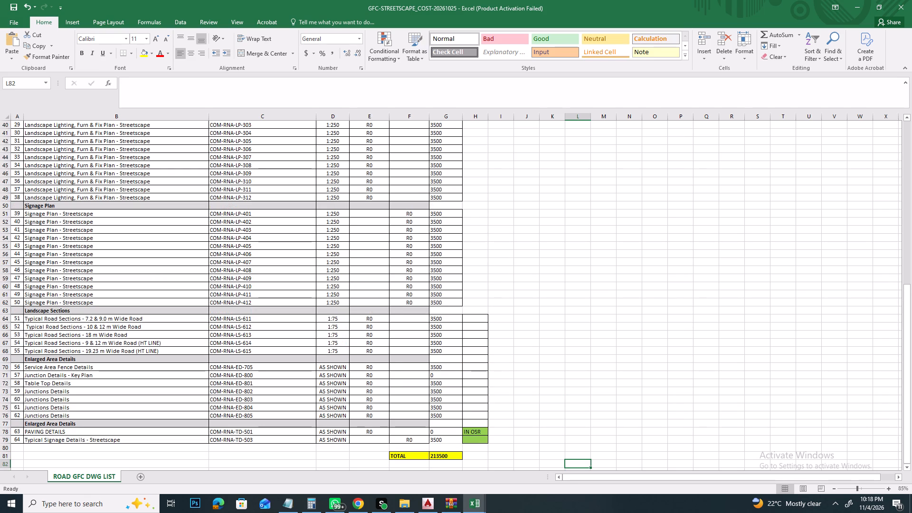
scroll(381, 361, "up", 6)
scroll(371, 362, "down", 5)
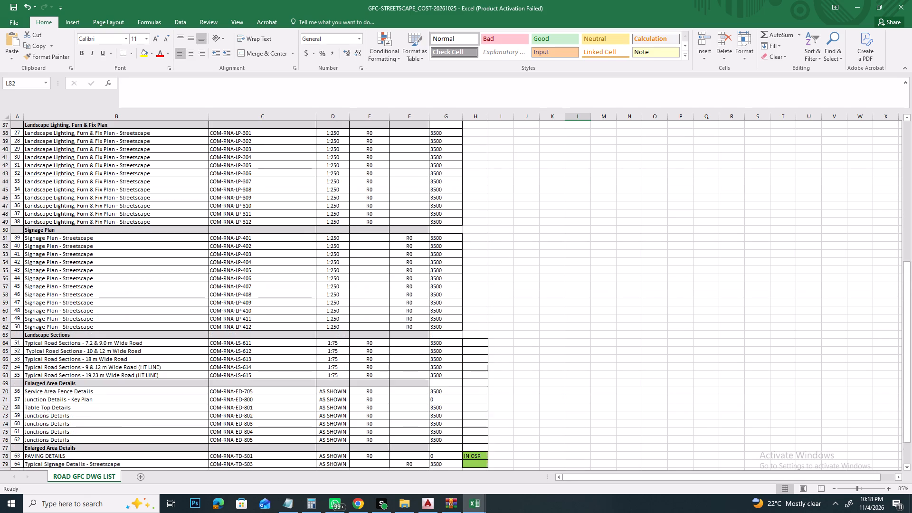
scroll(371, 362, "down", 5)
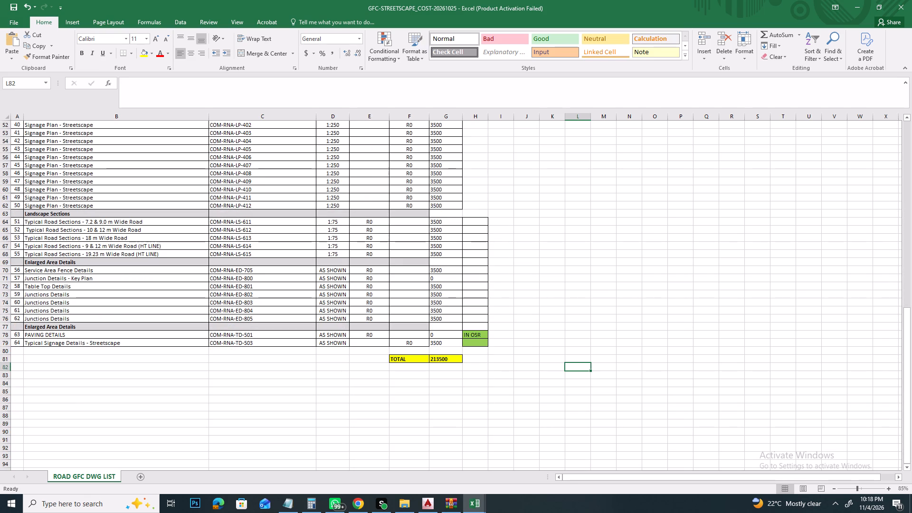
left_click(906, 7)
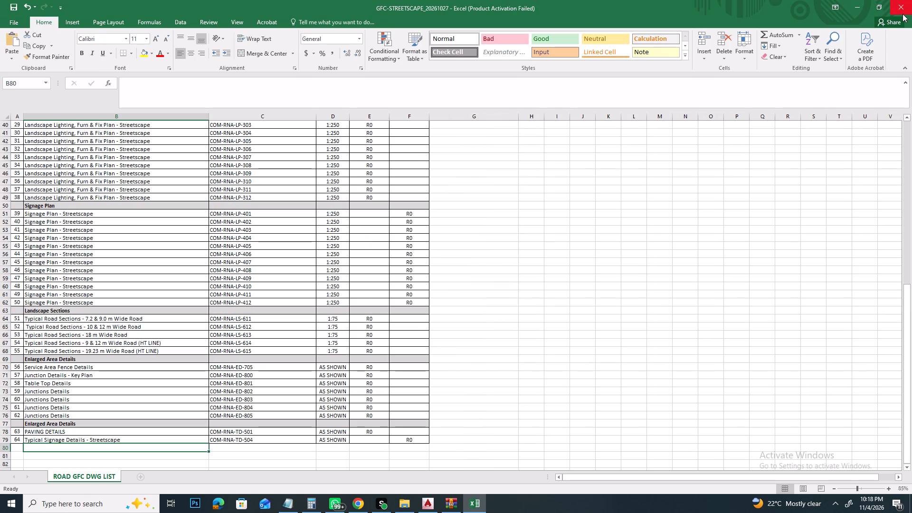
scroll(570, 205, "down", 2)
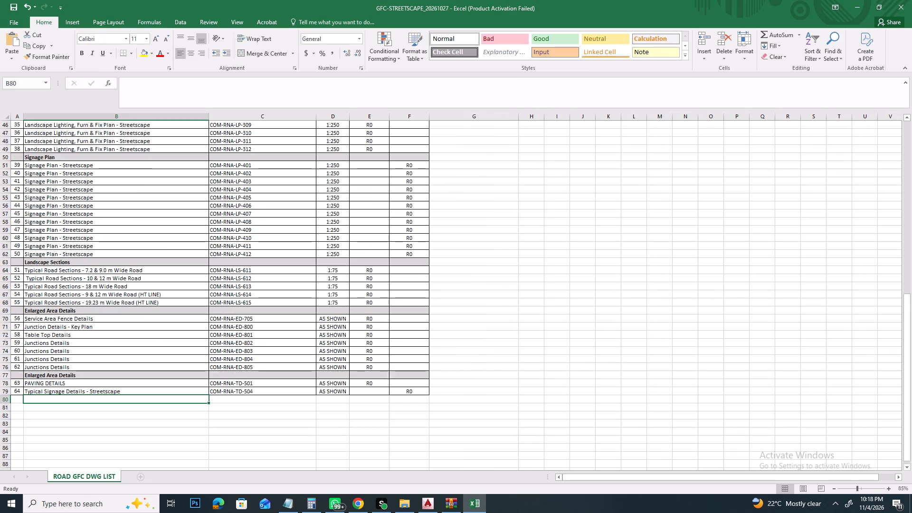
key("ctrl+s")
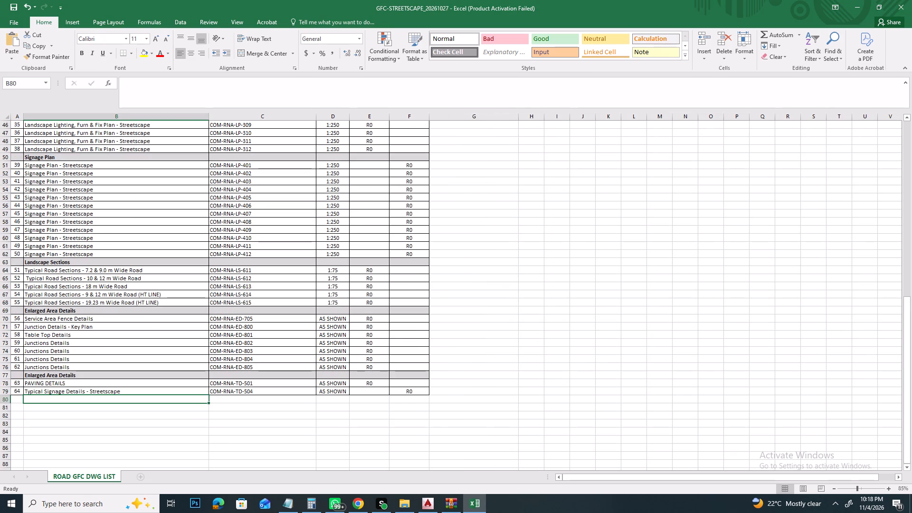
left_click(906, 7)
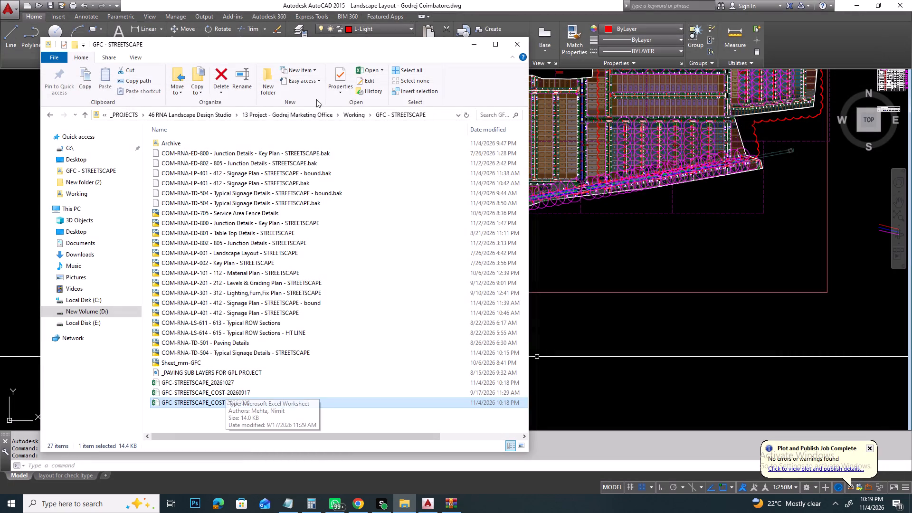
Open the GFC STAGE_Drawing_List_OSR,CLUB & ENTRANCE GATE workbook from the project's Working folder.
left_click(360, 116)
scroll(241, 295, "down", 5)
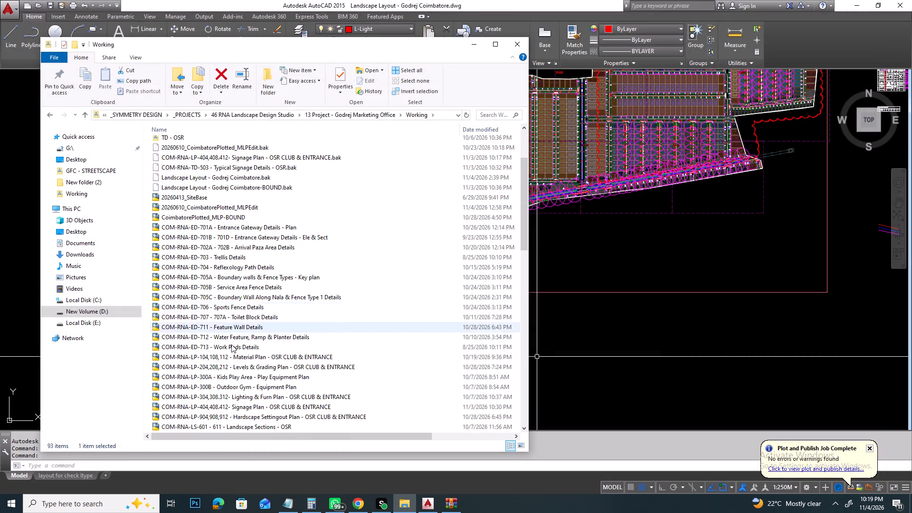
scroll(231, 344, "down", 11)
scroll(242, 405, "down", 2)
scroll(242, 405, "up", 1)
scroll(242, 405, "down", 7)
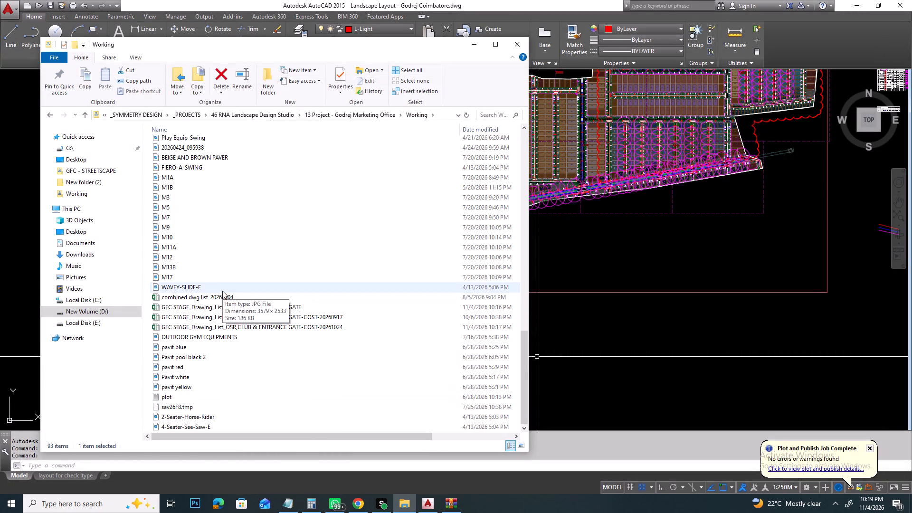
left_click(223, 306)
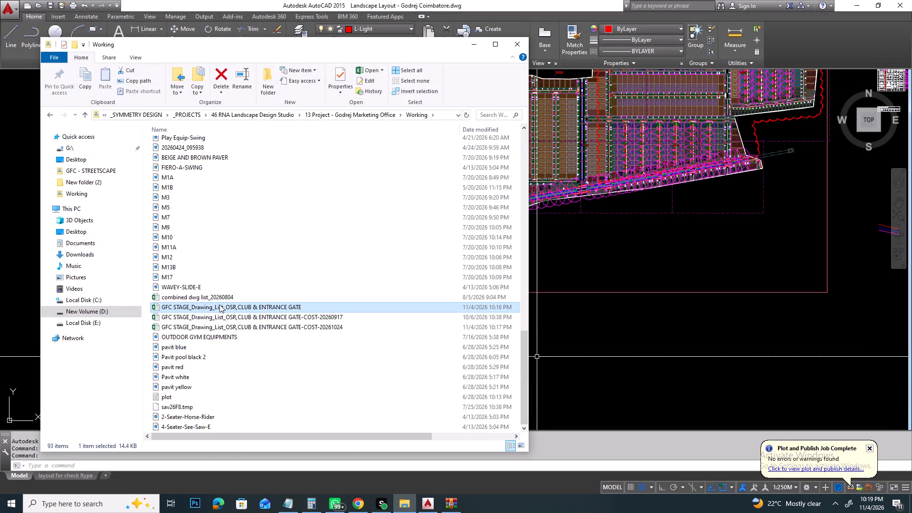
key("Return")
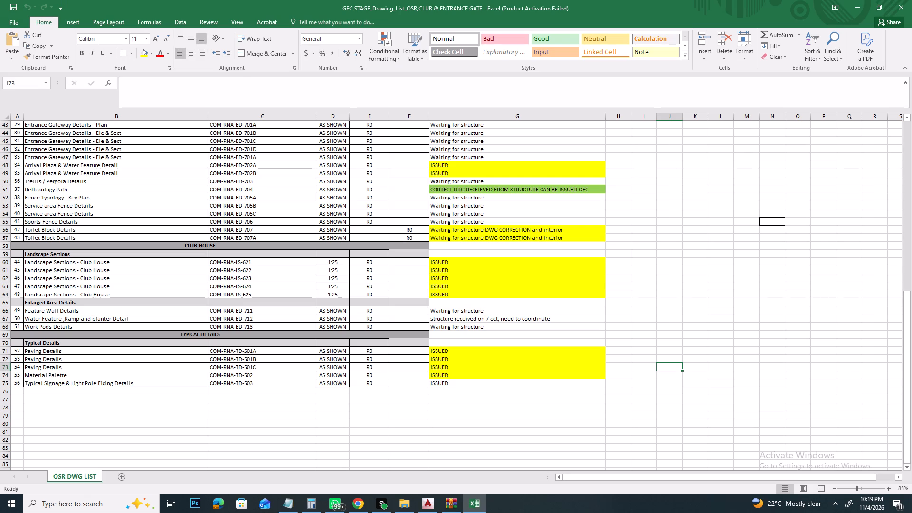
Change the title of drawing COM-RNA-TD-503 in cell B75 to Typical Signage Details - OSR, then save and close the workbook.
left_click(169, 383)
left_click(169, 384)
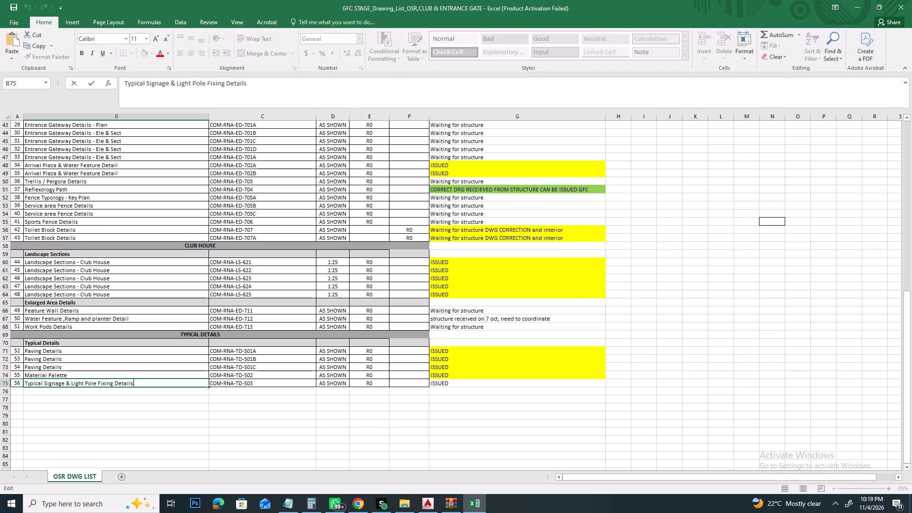
left_click(541, 343)
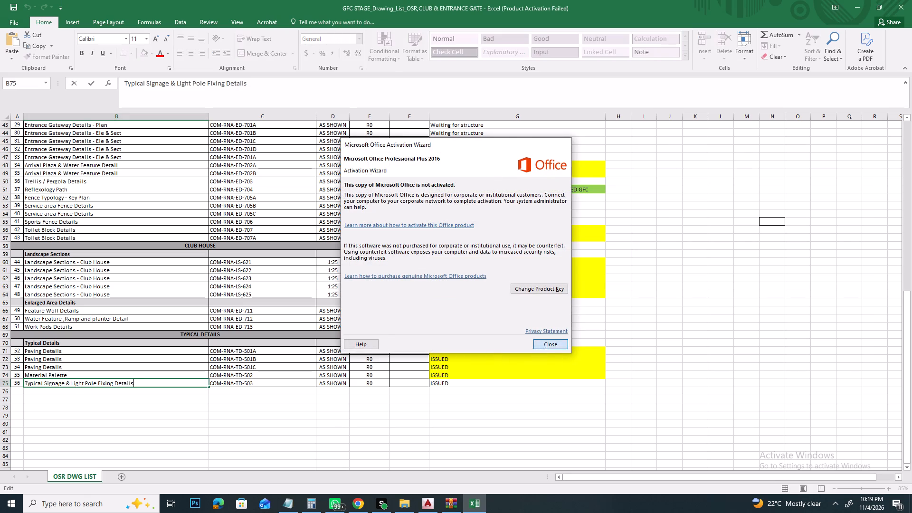
left_click(111, 384)
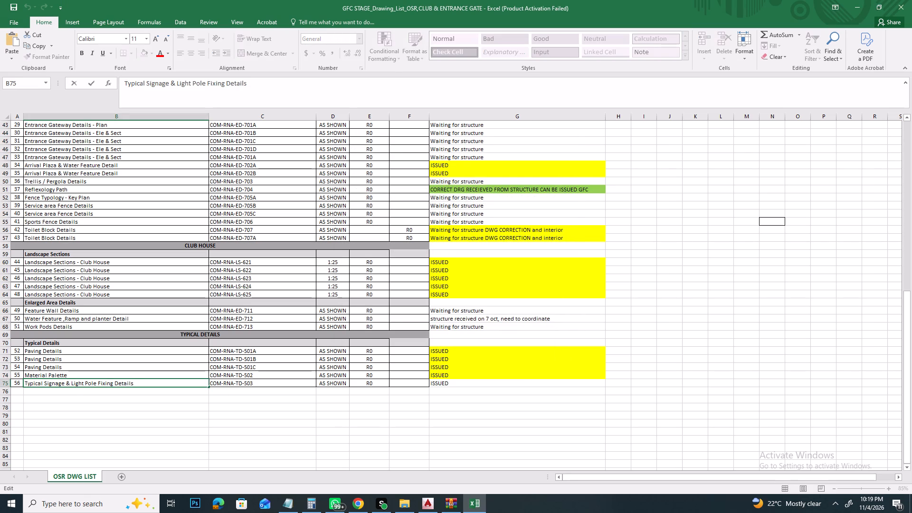
left_click_drag(67, 385, 304, 385)
type("Details")
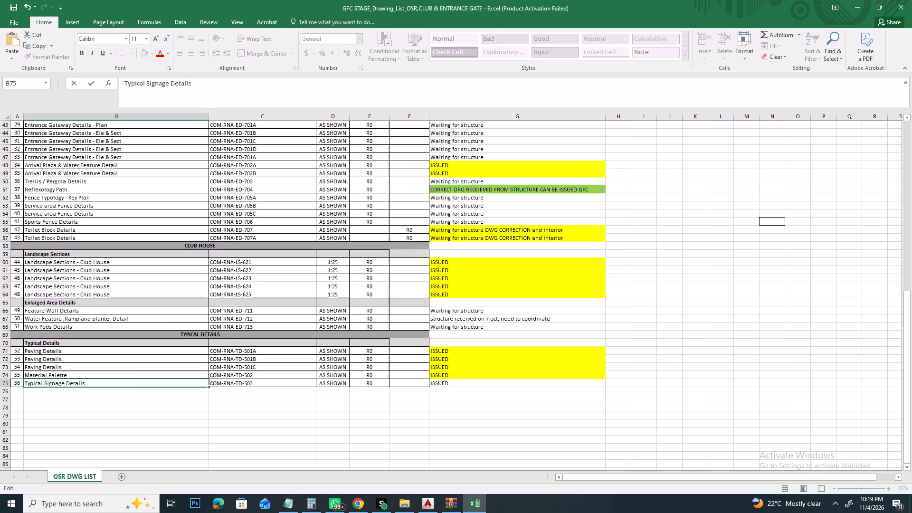
key("space")
type("- OSR")
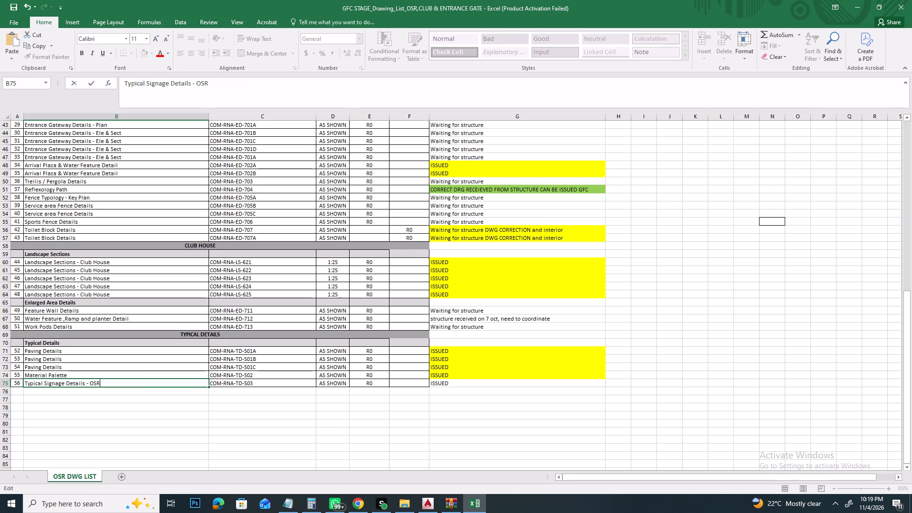
key("Return")
key("ctrl+s")
left_click(909, 3)
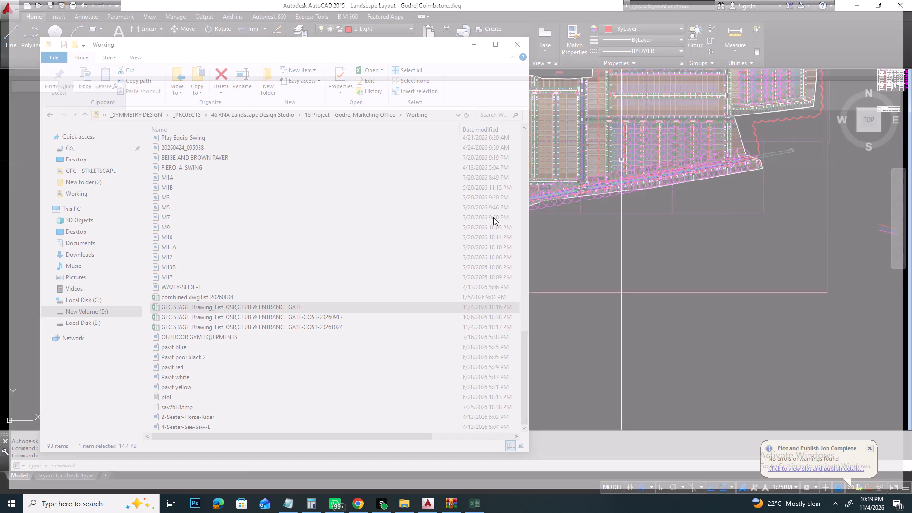
Open the OSR, club and entrance gate COST-20261024 workbook and change the title in cell B75 to Typical Signage Details - OSR.
double_click(248, 325)
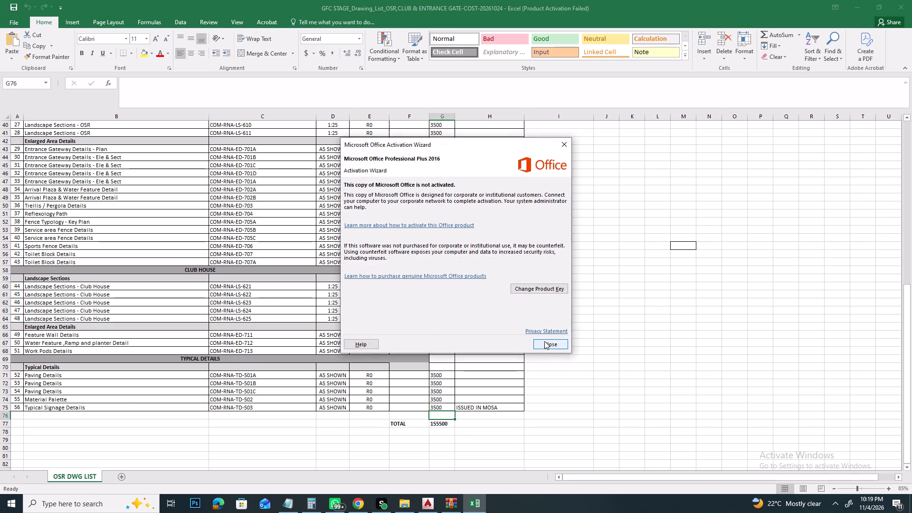
left_click(546, 344)
double_click(125, 408)
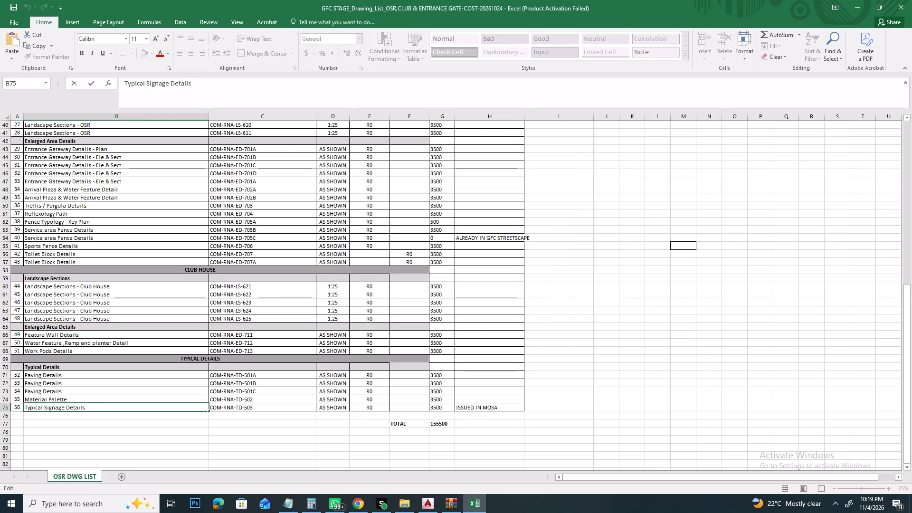
key("space")
type("-")
key("space")
type("osr")
key("BackSpace")
key("BackSpace")
type("OSR")
key("Return")
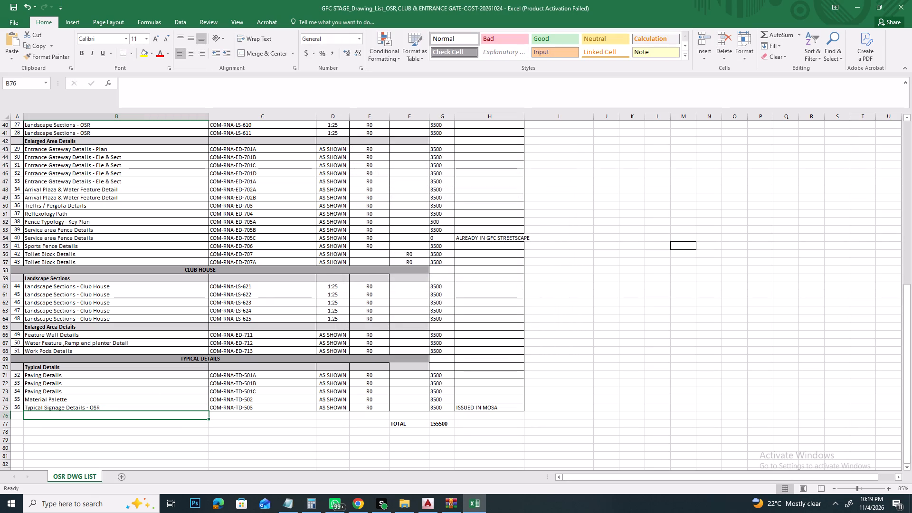
Close the OSR, club and entrance gate COST-20261024 workbook, saving its changes.
left_click(911, 0)
left_click(403, 262)
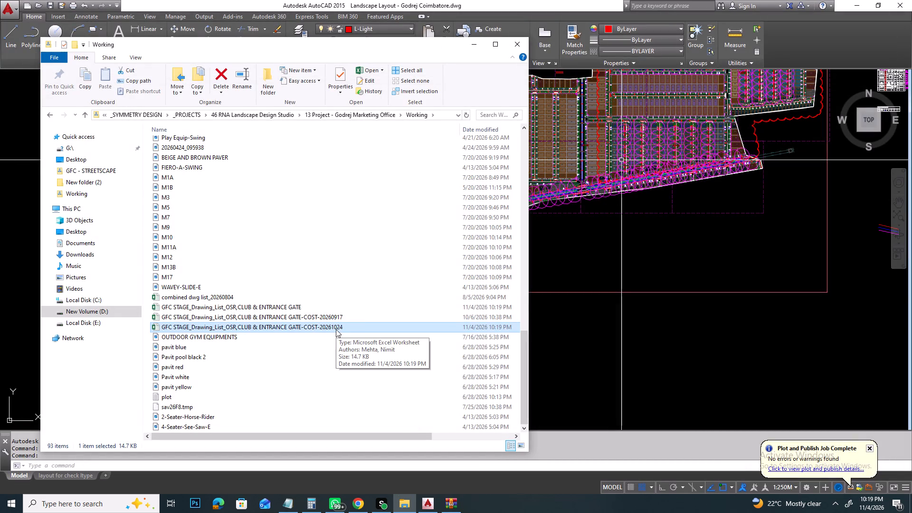
In the Working folder's GFC - STREETSCAPE subfolder, rename the junction details drawing as COM-RNA-ED-802 - 807 - Junction Details - STREETSCAPE.
scroll(347, 286, "up", 6)
scroll(271, 273, "up", 5)
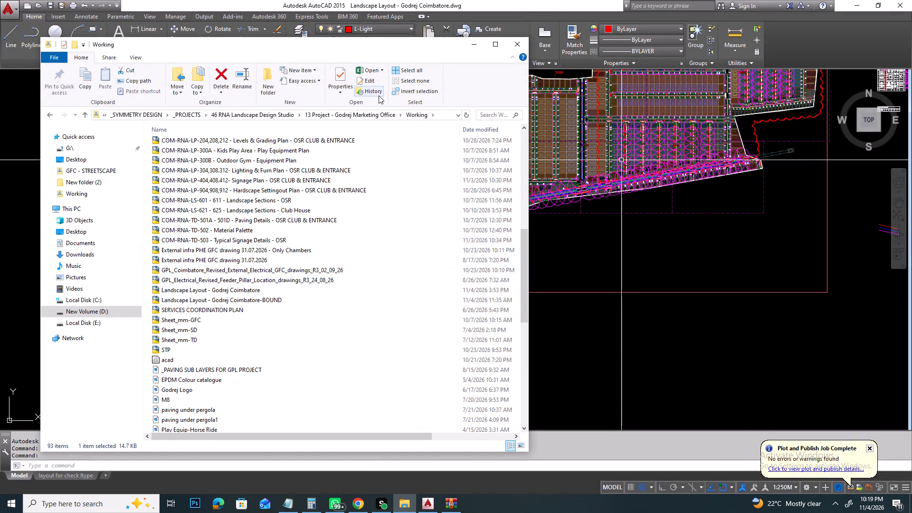
left_click(383, 116)
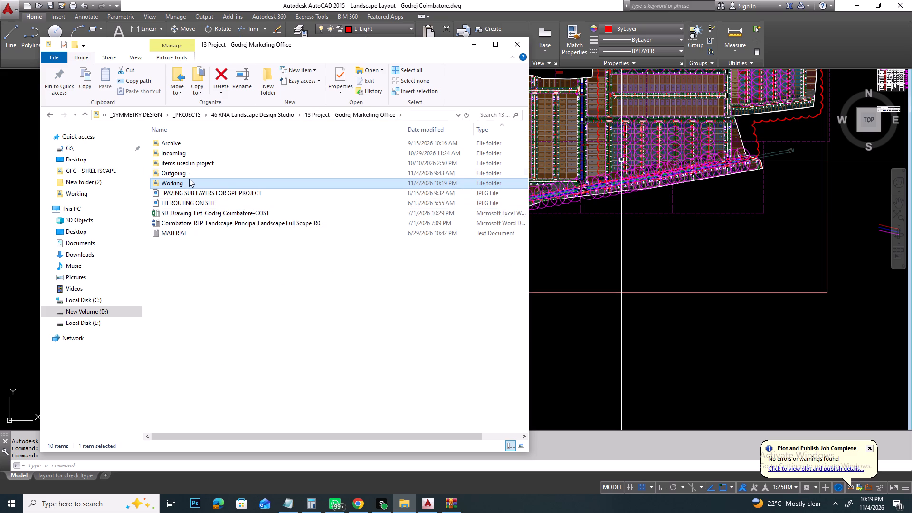
double_click(190, 183)
double_click(195, 191)
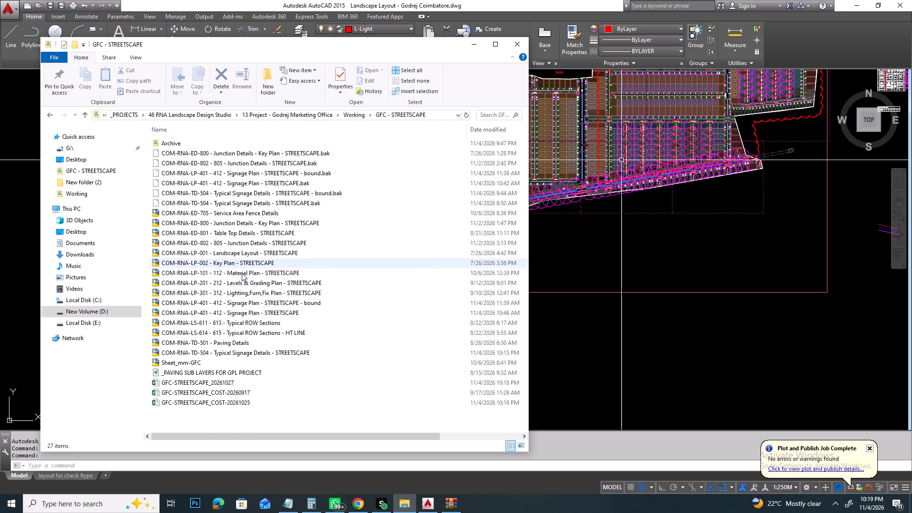
scroll(246, 285, "down", 5)
scroll(250, 381, "up", 5)
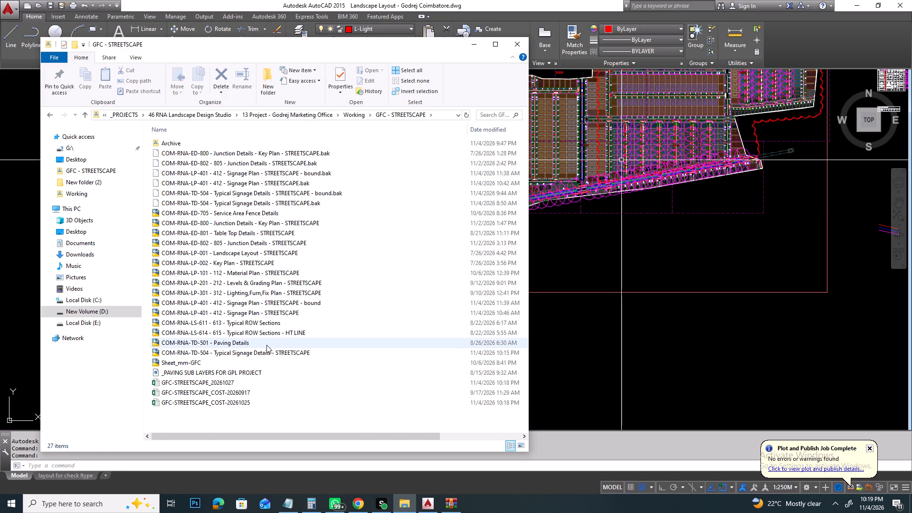
left_click(227, 241)
key("F2")
left_click(219, 244)
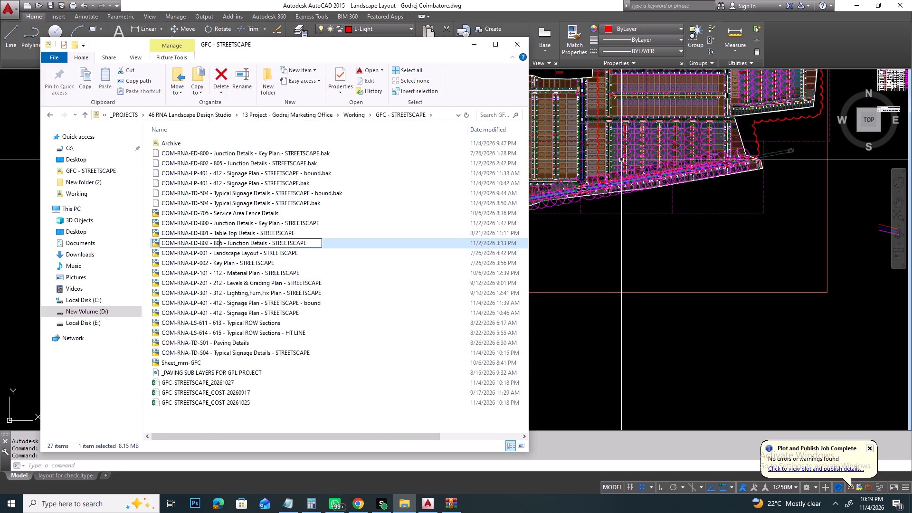
key("Delete")
key("6")
key("BackSpace")
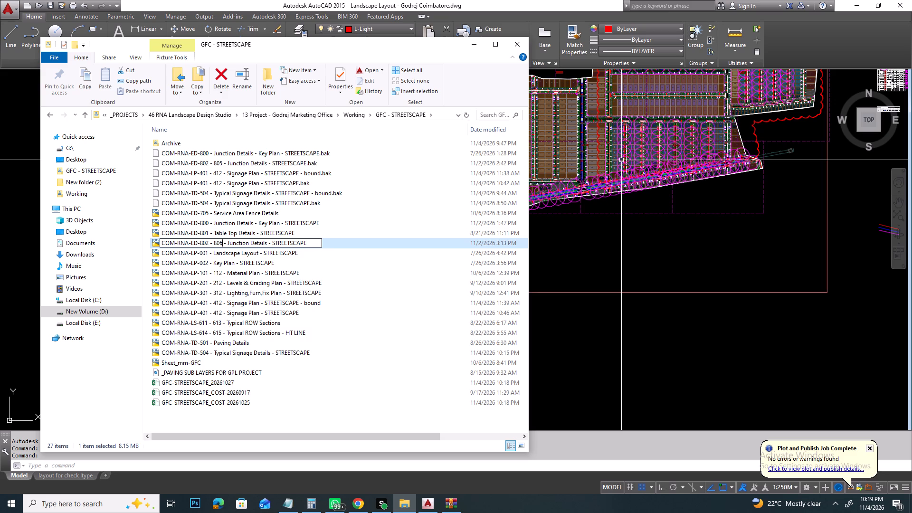
key("7")
left_click(362, 335)
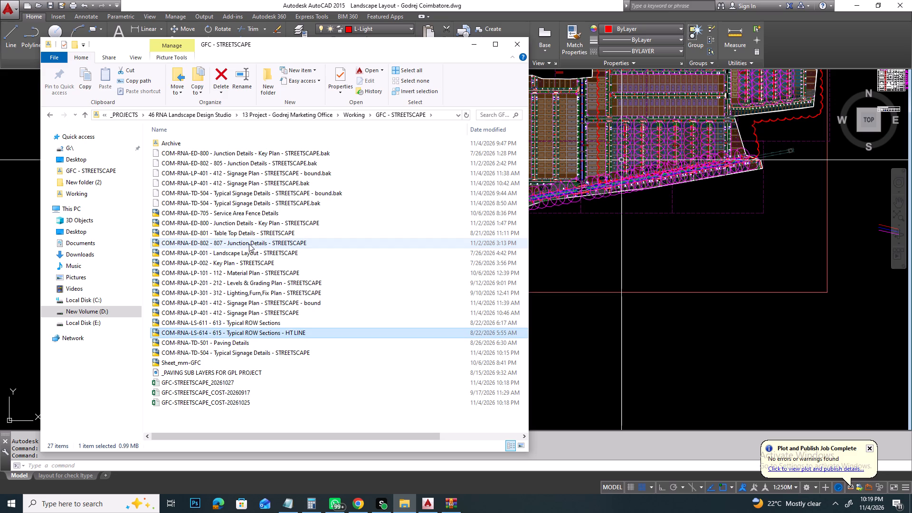
Open the GFC-STREETSCAPE_20261027 drawing list and insert two blank rows below drawing COM-RNA-ED-805.
double_click(231, 382)
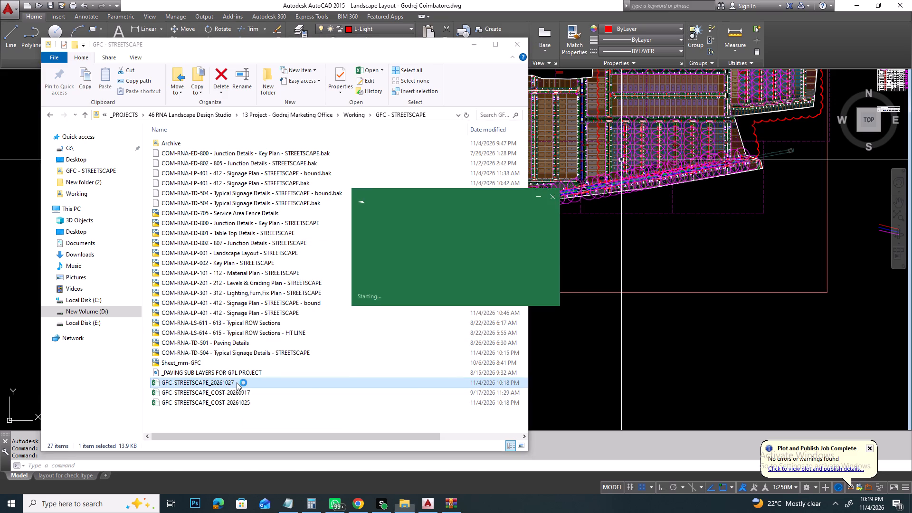
left_click(543, 343)
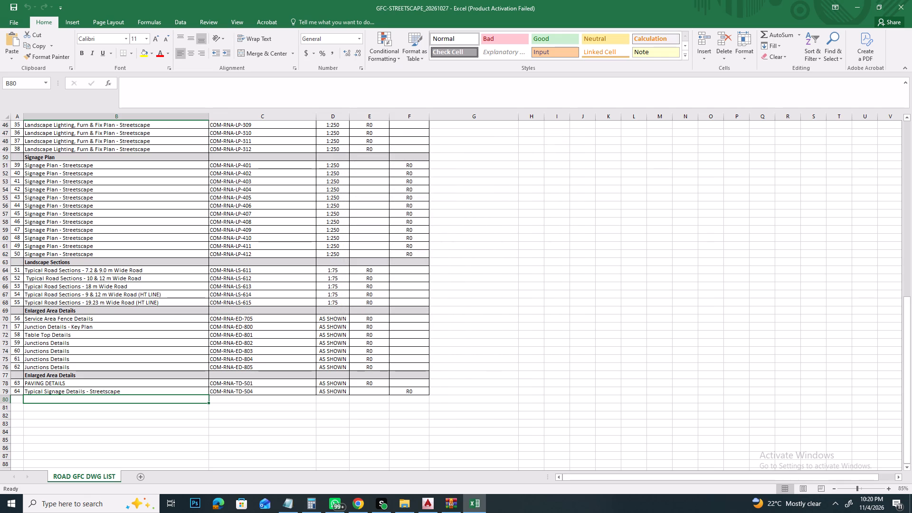
right_click(3, 367)
key("Escape")
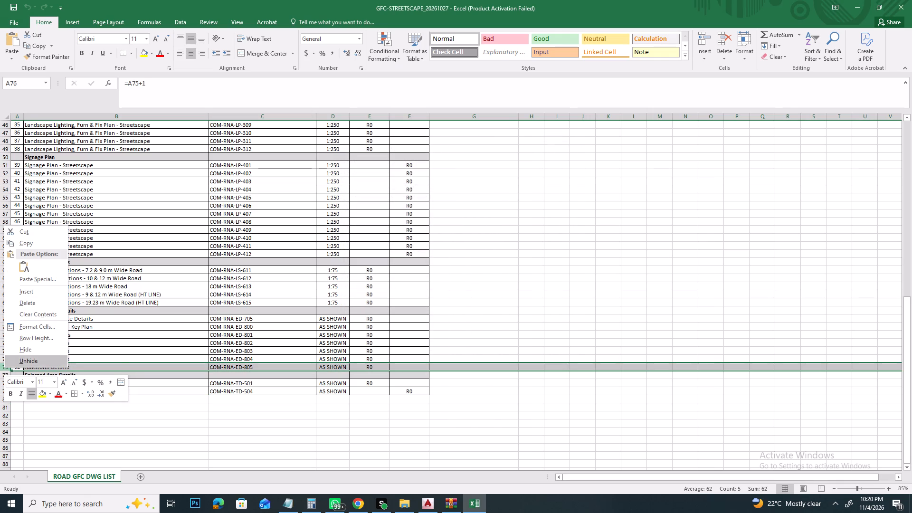
right_click(2, 377)
left_click(23, 298)
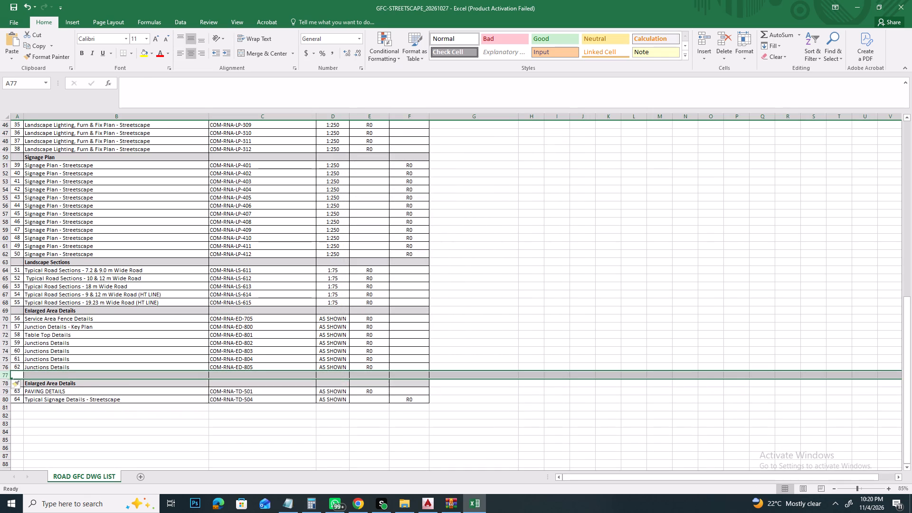
right_click(6, 375)
left_click(24, 297)
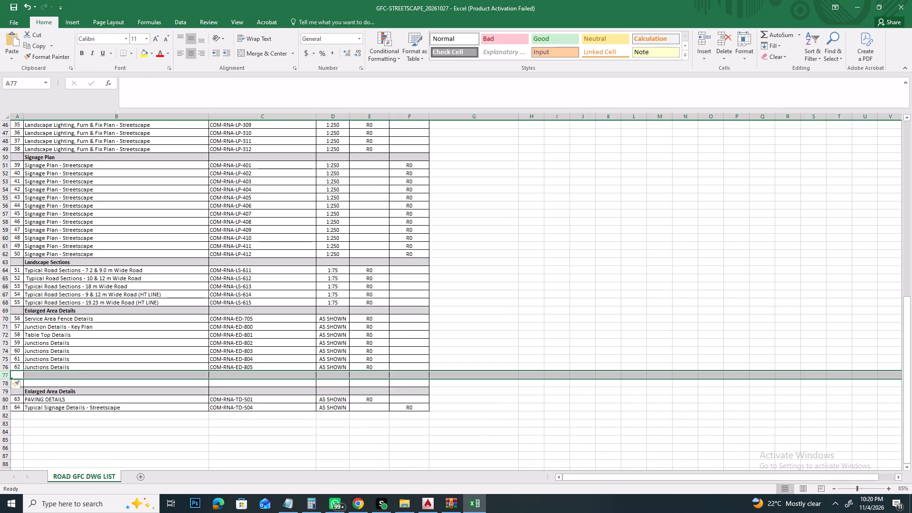
Extend the serial numbering into A77 and A78, and set A80 to =A78+1 so the paving details row continues it.
left_click(16, 368)
left_click_drag(23, 370, 21, 386)
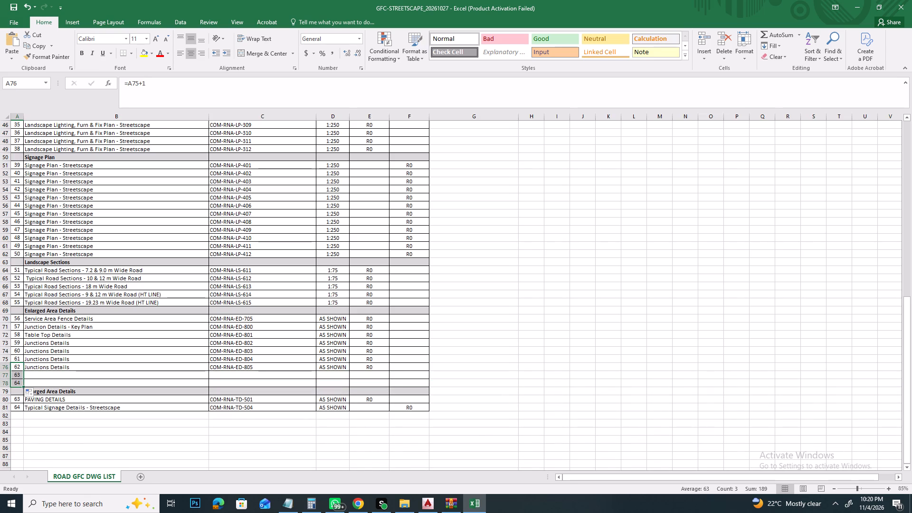
left_click(18, 398)
key("equal")
left_click(19, 382)
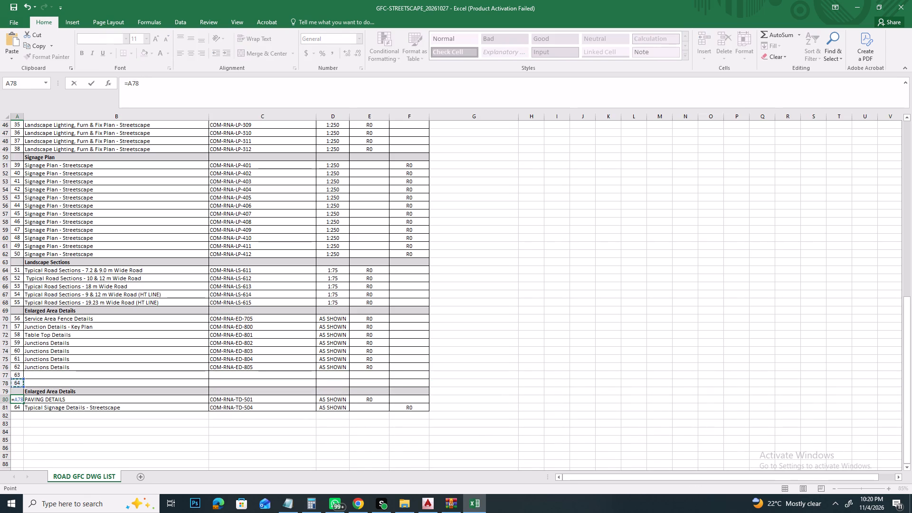
key("plus")
key("1")
key("Return")
Fill the Junctions Details row down for COM-RNA-ED-806 and COM-RNA-ED-807, clear both filled revision cells in column E, and save.
left_click(42, 367)
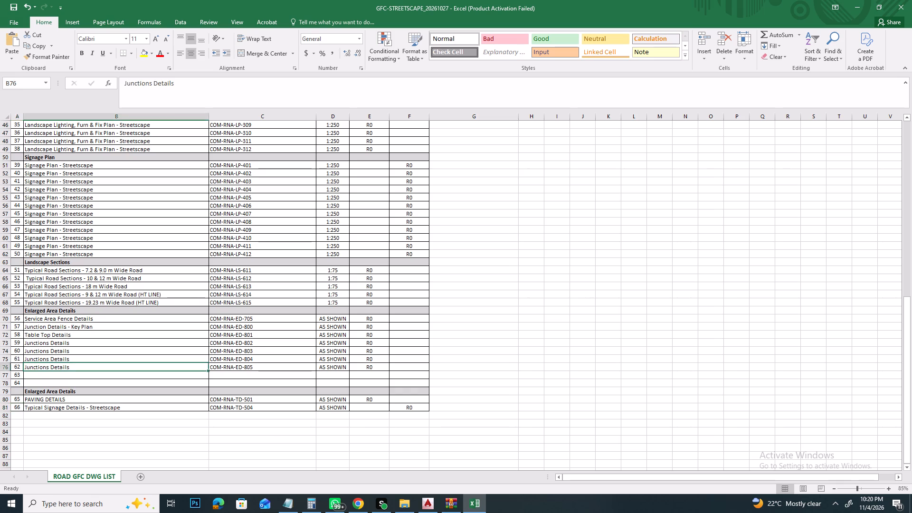
left_click(389, 367, "shift")
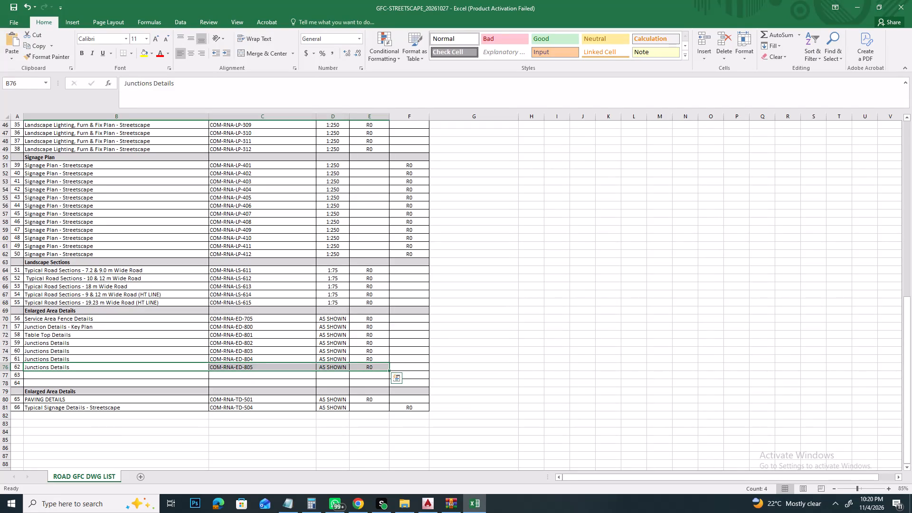
left_click_drag(389, 370, 389, 386)
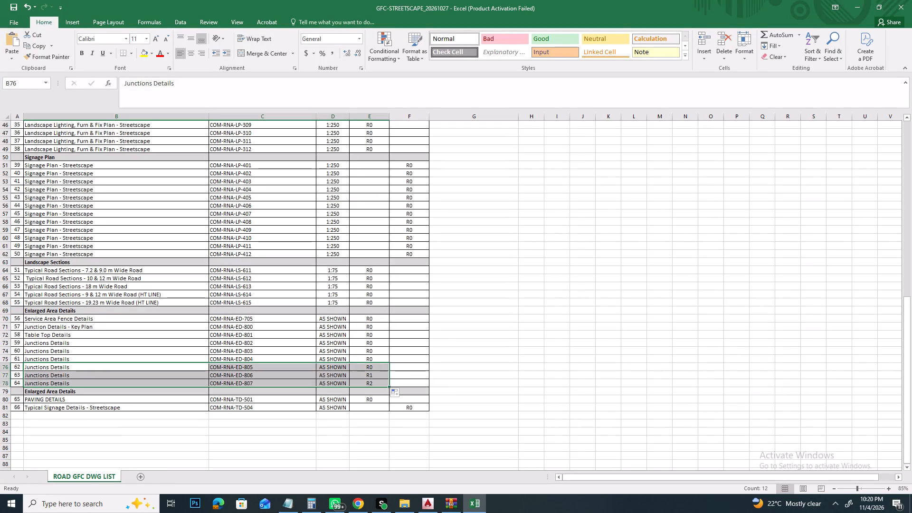
left_click(367, 378)
key("Delete")
left_click(373, 383)
key("Delete")
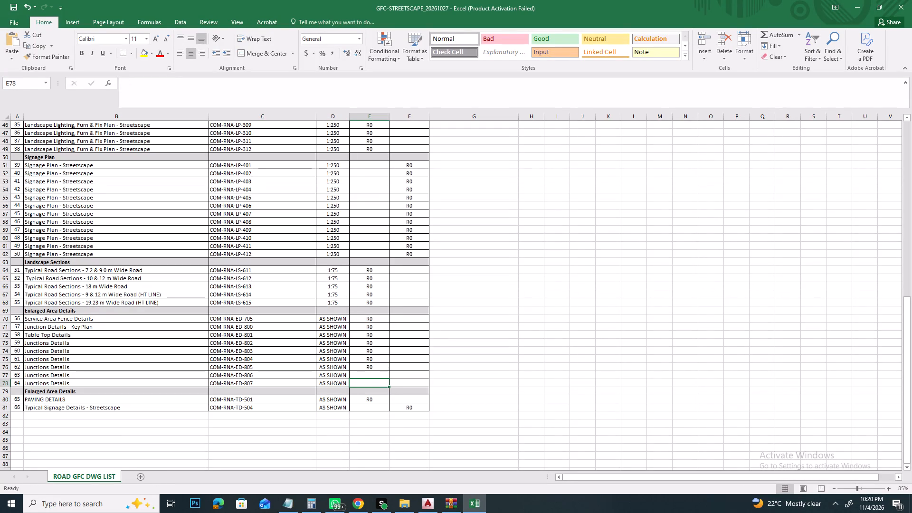
left_click(380, 366)
key("ctrl+s")
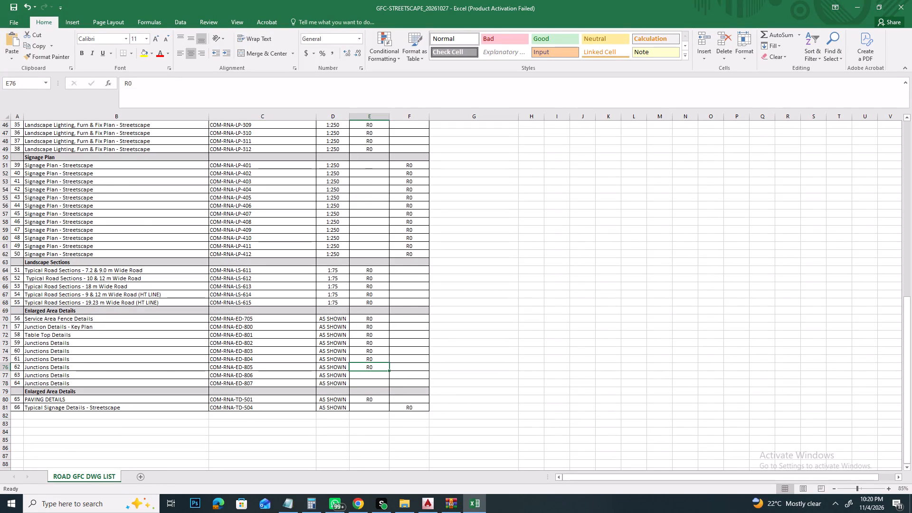
Enter the remark WORK IN PROGRESS in cell G77 beside drawing COM-RNA-ED-806.
scroll(454, 357, "up", 4)
scroll(454, 357, "down", 3)
left_click(444, 398)
type("WORKIGN")
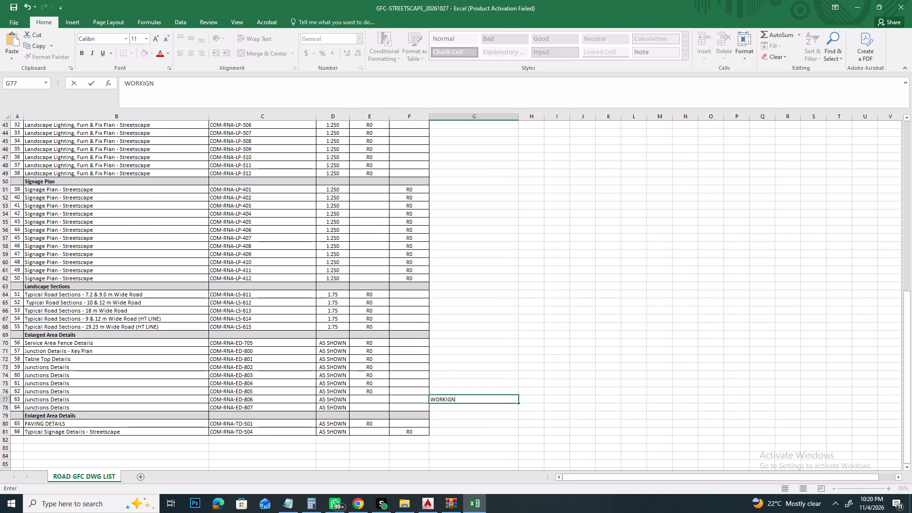
key("BackSpace")
key("BackSpace")
key("BackSpace")
key("BackSpace")
key("BackSpace")
key("BackSpace")
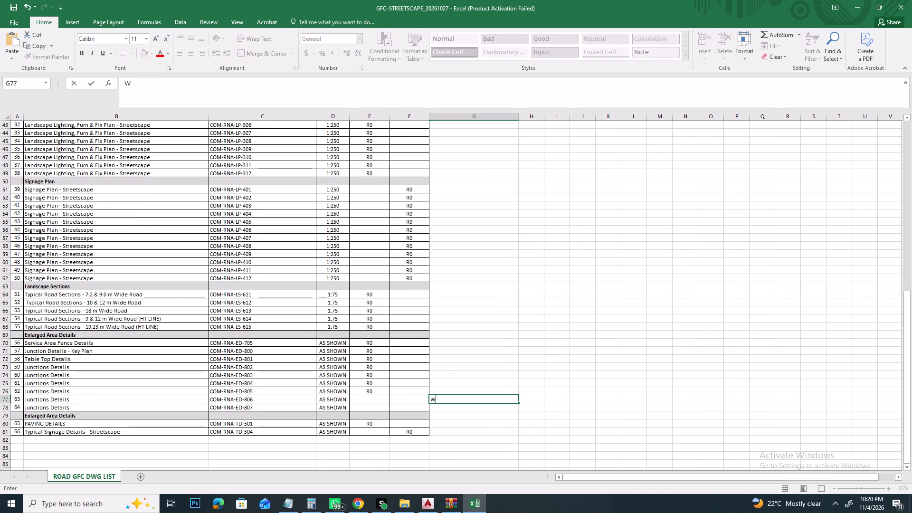
type("OR IN")
key("BackSpace")
key("BackSpace")
key("BackSpace")
type("K IN PROJ")
key("BackSpace")
type("GRES")
key("s")
left_click(505, 418)
Copy the WORK IN PROGRESS remark into G78 beside COM-RNA-ED-807 and save the drawing list.
left_click(484, 398)
key("ctrl+c")
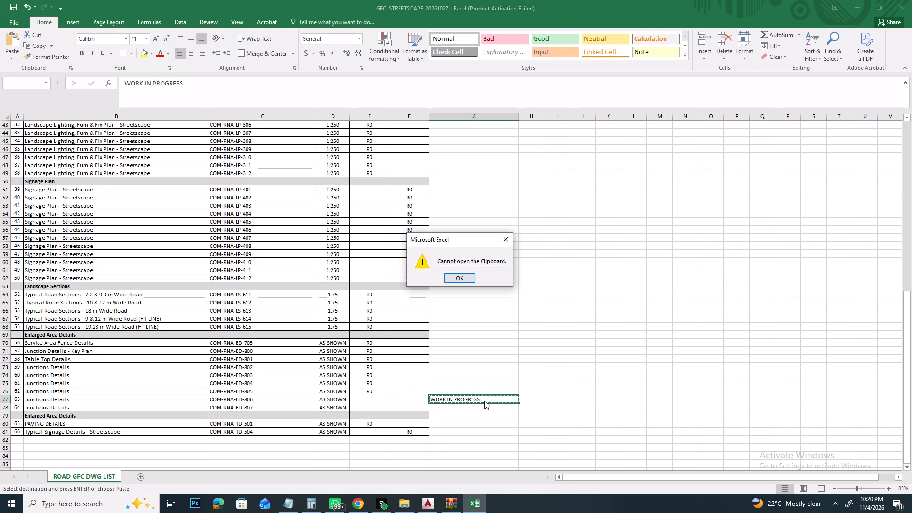
key("Escape")
key("ctrl+c")
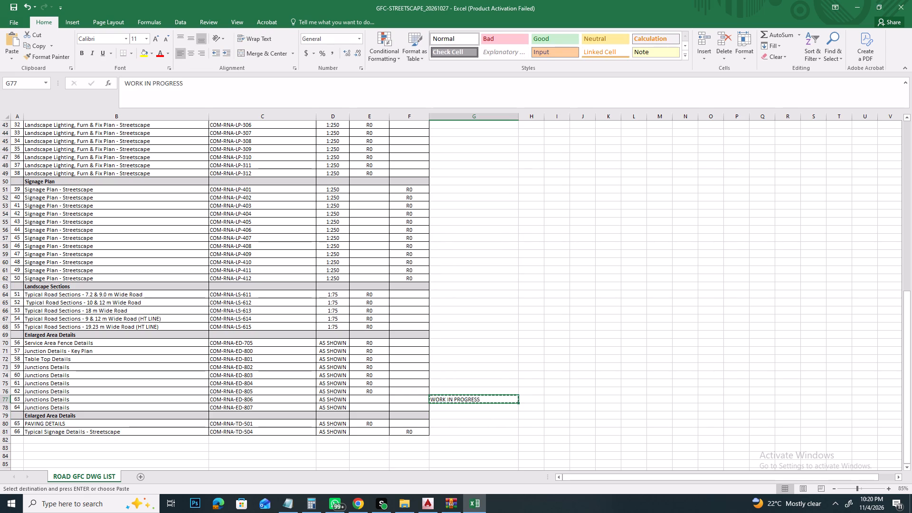
left_click(488, 407)
key("v")
left_click(498, 421)
key("Escape")
left_click(482, 398)
key("ctrl+c")
left_click(480, 406)
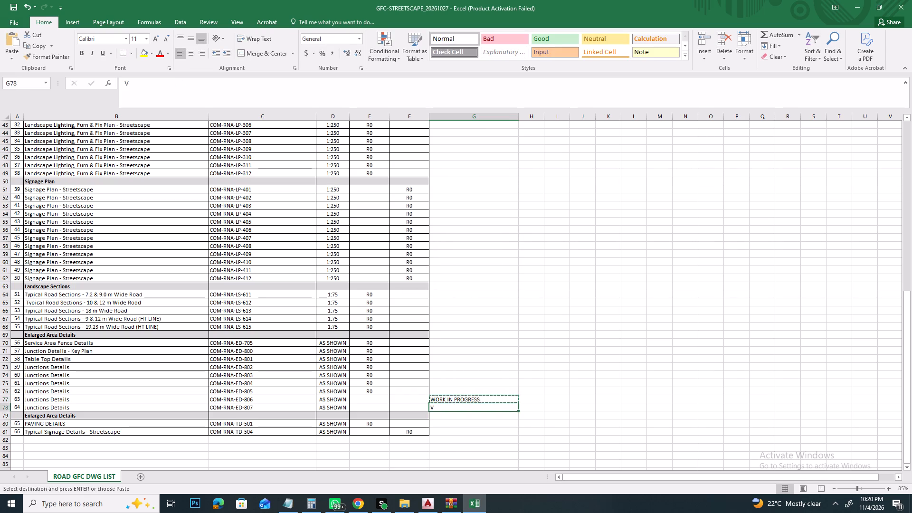
key("ctrl+v")
left_click(483, 416)
key("Escape")
key("ctrl+s")
left_click_drag(64, 400, 444, 407)
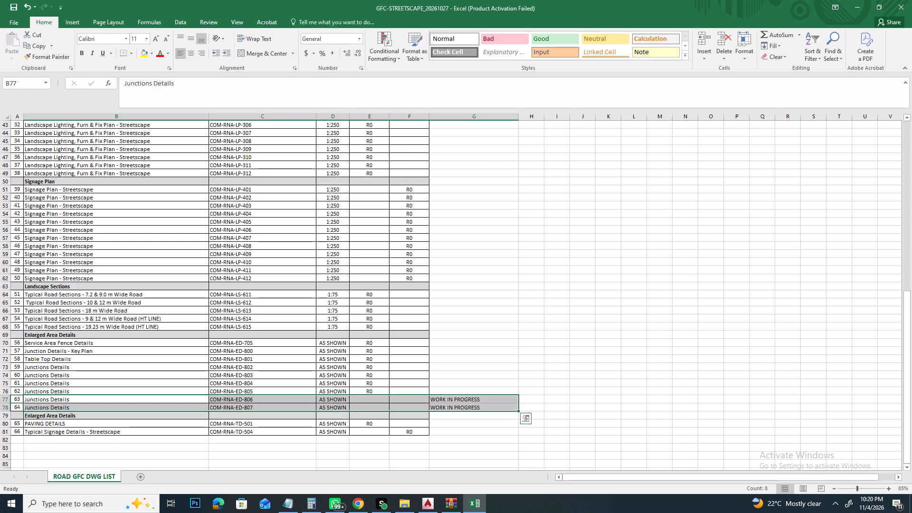
Open the GFC-STREETSCAPE_COST-20261025 workbook and insert two blank rows below drawing COM-RNA-ED-805.
left_click(404, 506)
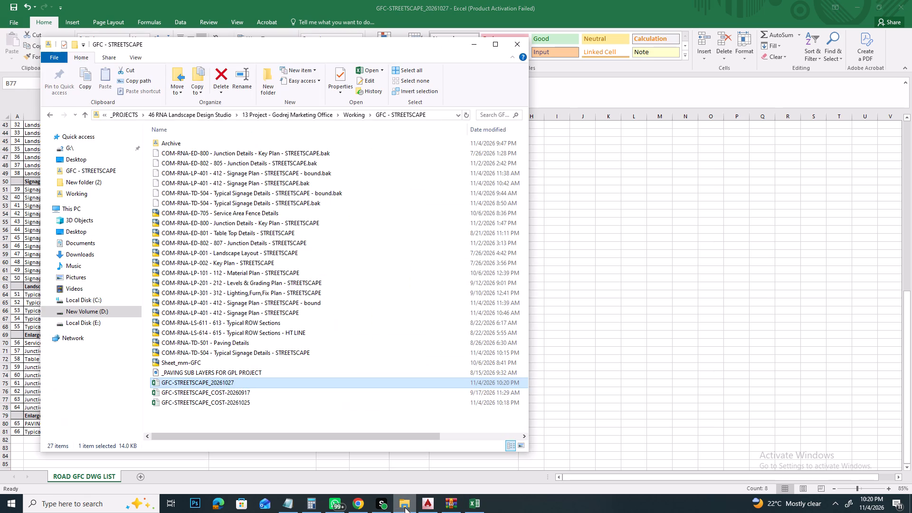
double_click(240, 403)
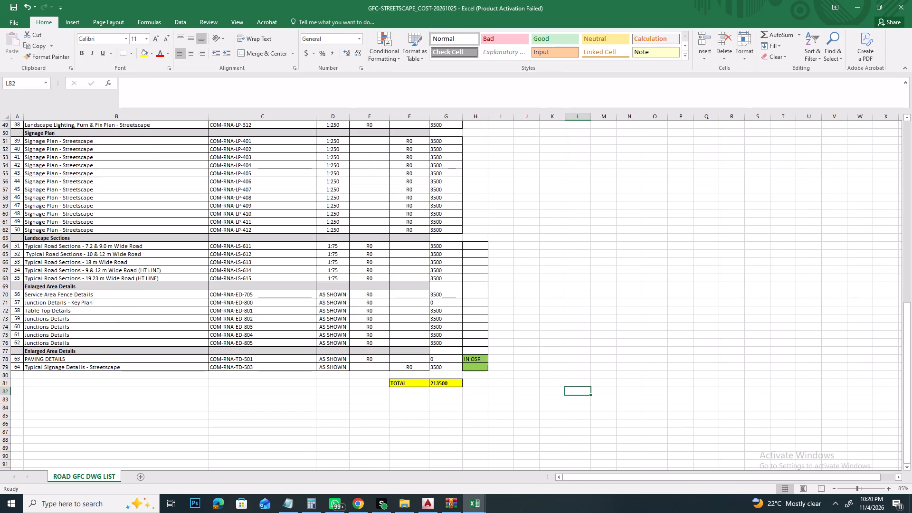
left_click(11, 344)
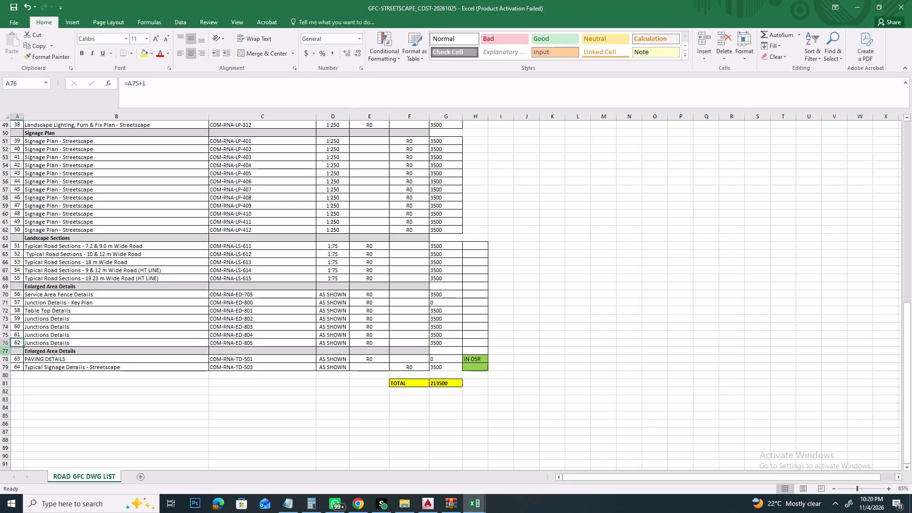
right_click(6, 350)
left_click(27, 278)
right_click(3, 348)
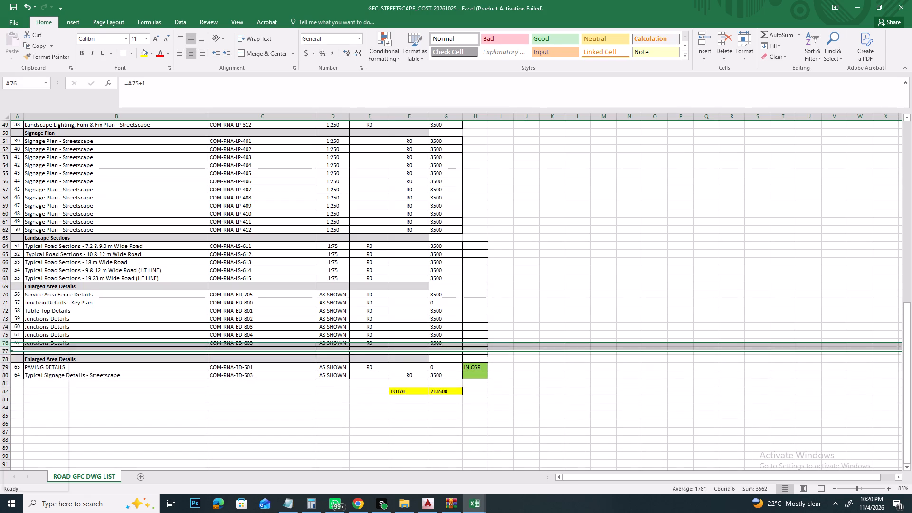
key("Escape")
right_click(5, 351)
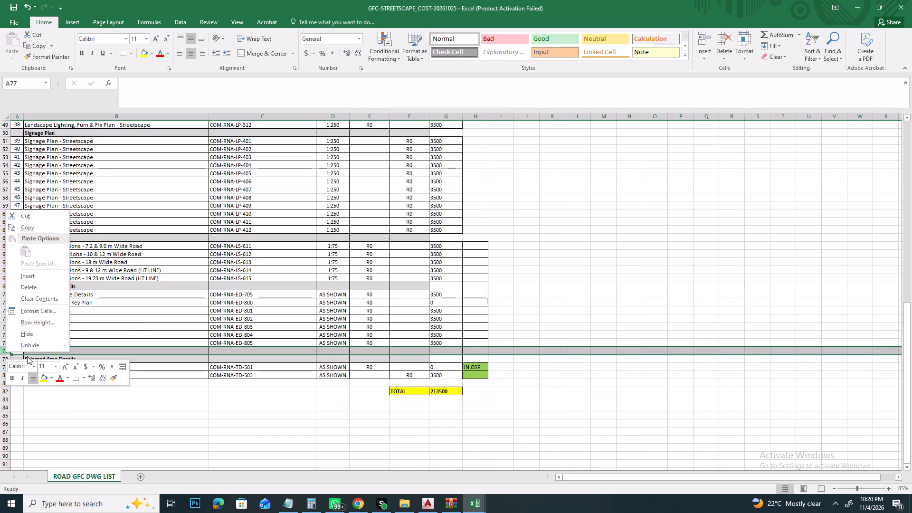
left_click(38, 275)
Copy rows 77 to 81, columns A to F, from the GFC-STREETSCAPE_20261027 drawing list into the streetscape cost workbook starting at A77.
left_click(476, 502)
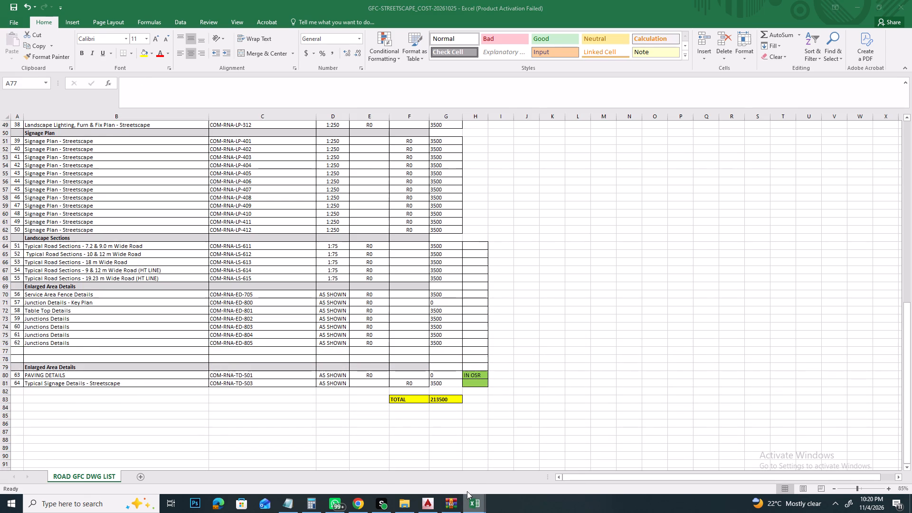
left_click(411, 472)
left_click(18, 398)
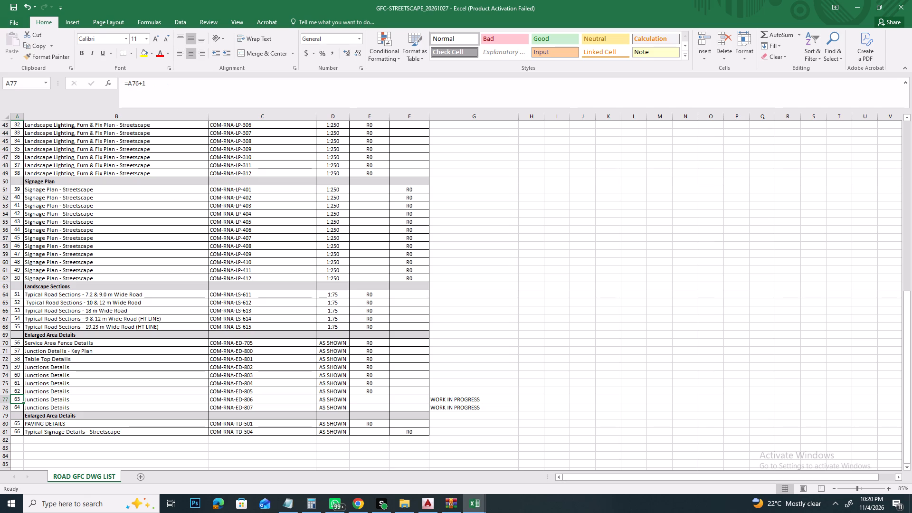
left_click(423, 432, "shift")
key("ctrl+c")
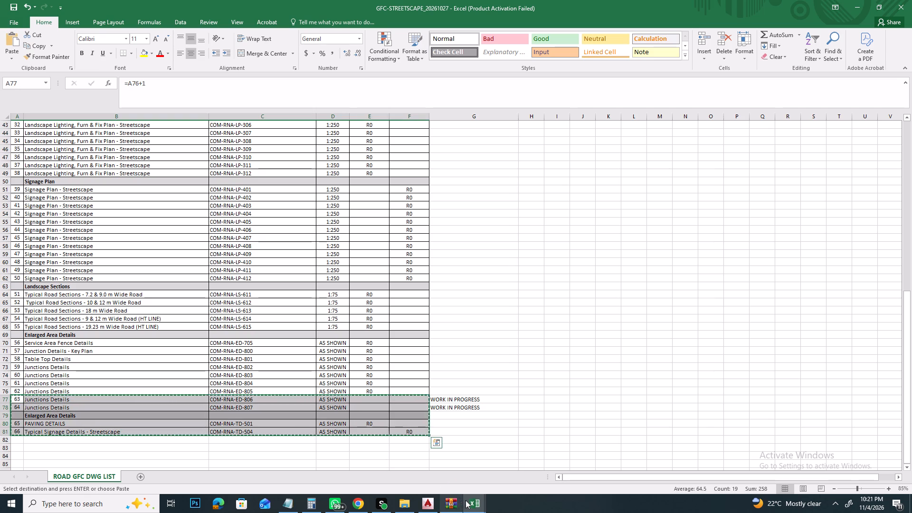
left_click(471, 501)
left_click(482, 478)
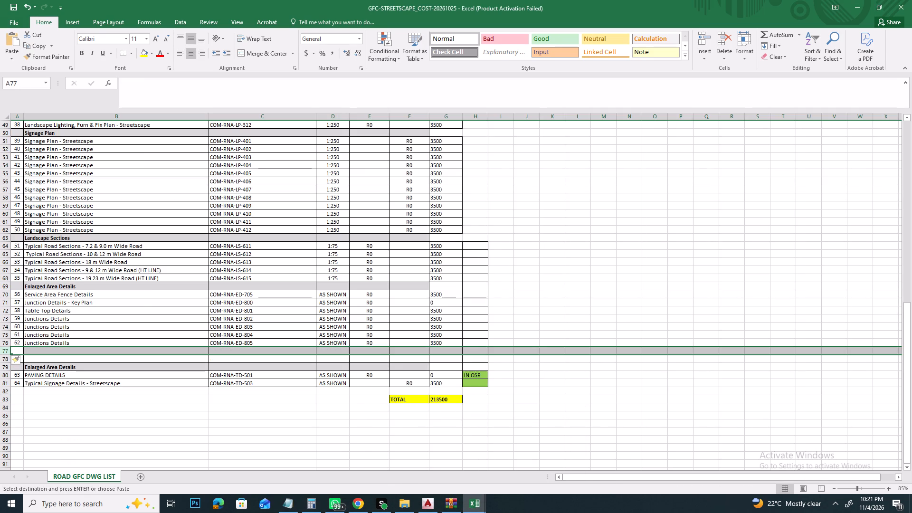
left_click(19, 350)
key("ctrl+v")
left_click(319, 389)
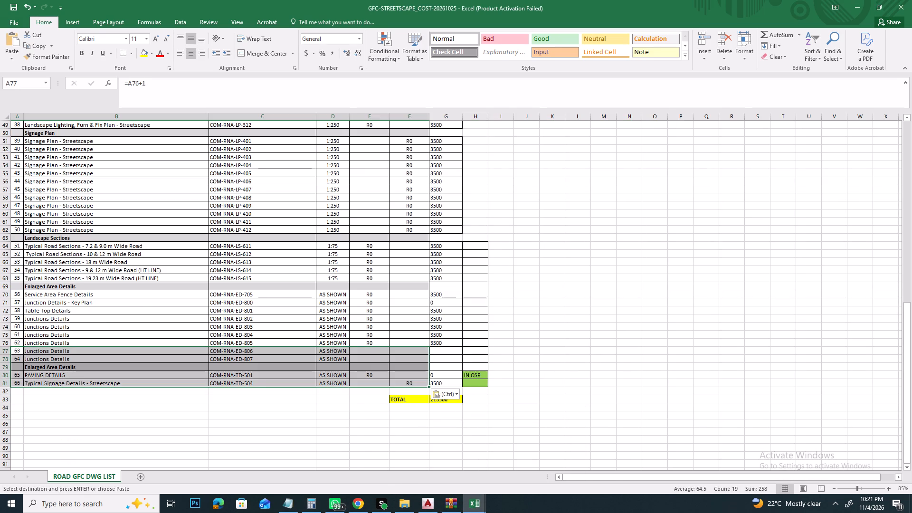
Enter a cost of 3500 for both drawings COM-RNA-ED-806 and COM-RNA-ED-807 in column G and save the cost workbook.
left_click(441, 351)
type("3500")
key("Return")
type("3500")
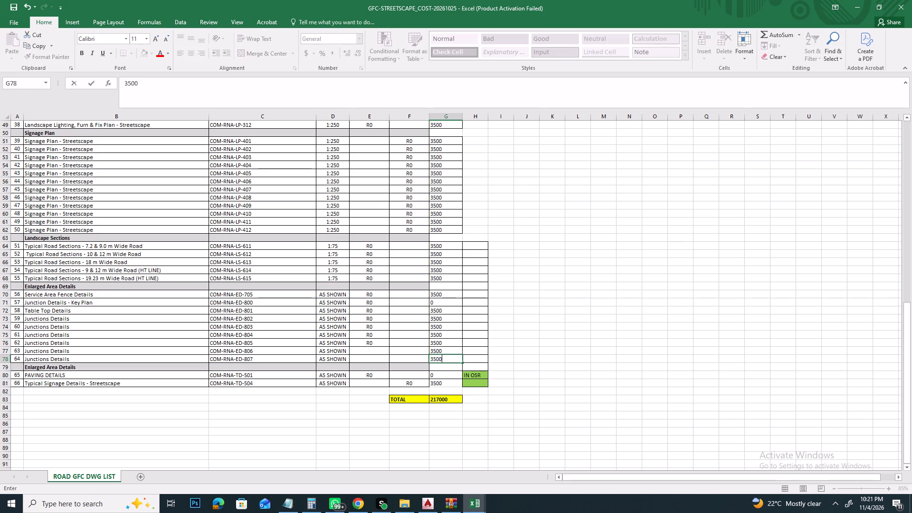
key("Return")
key("ctrl+s")
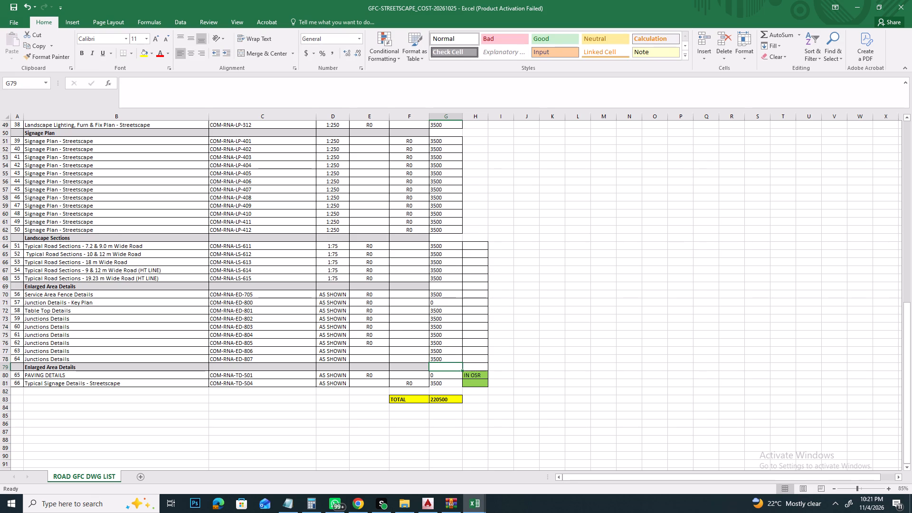
Enter the remark NEW SHEET in H77 beside COM-RNA-ED-806, copy it into H78 beside COM-RNA-ED-807, and save.
left_click(475, 353)
type("NEW SHEET")
left_click(513, 407)
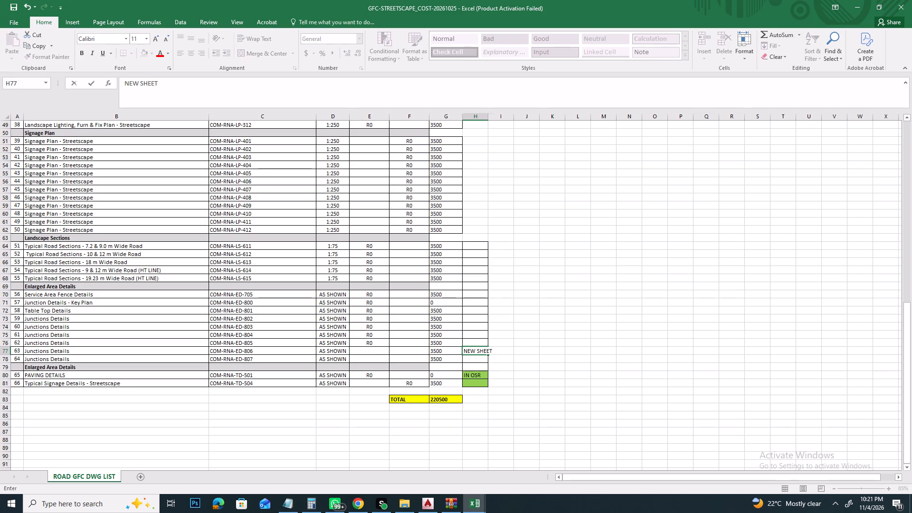
left_click(477, 352)
key("ctrl+c")
left_click(476, 359)
key("ctrl+v")
left_click(481, 351)
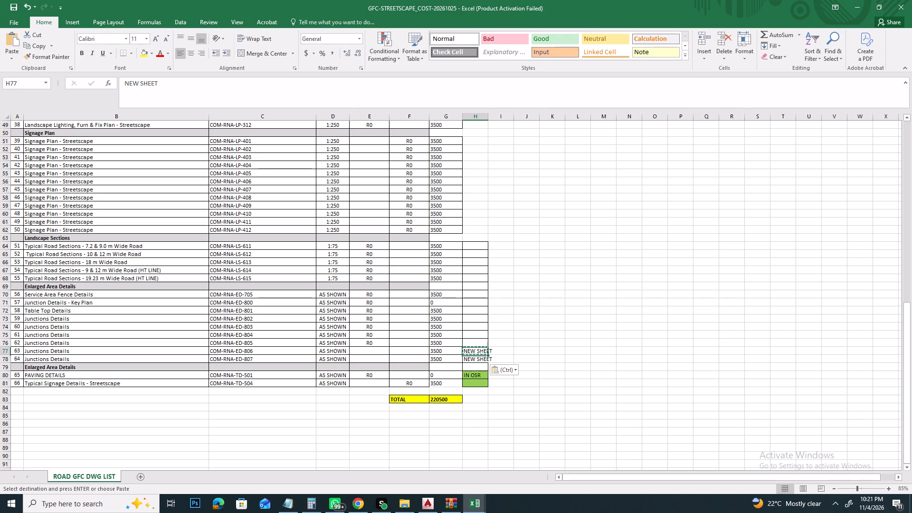
key("ctrl+s")
Close the streetscape cost workbook, the drawing list and the GFC - STREETSCAPE folder window.
left_click(901, 9)
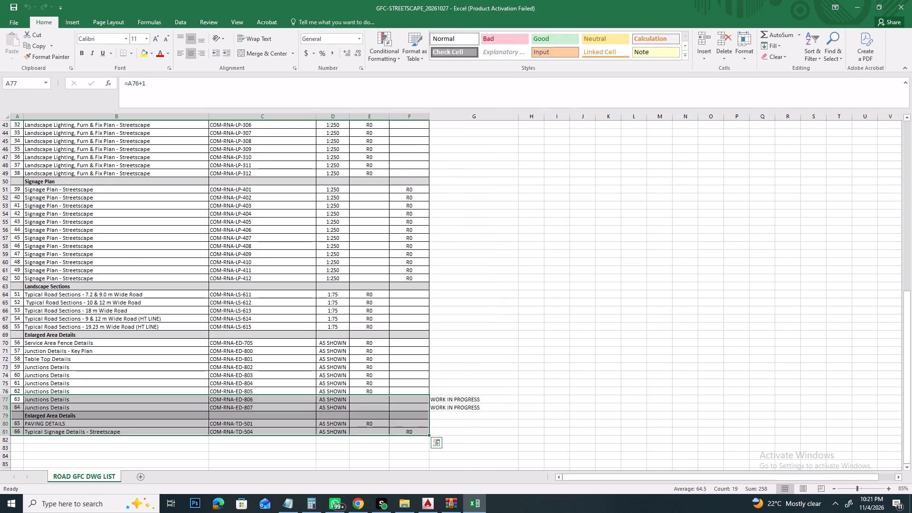
left_click(911, 0)
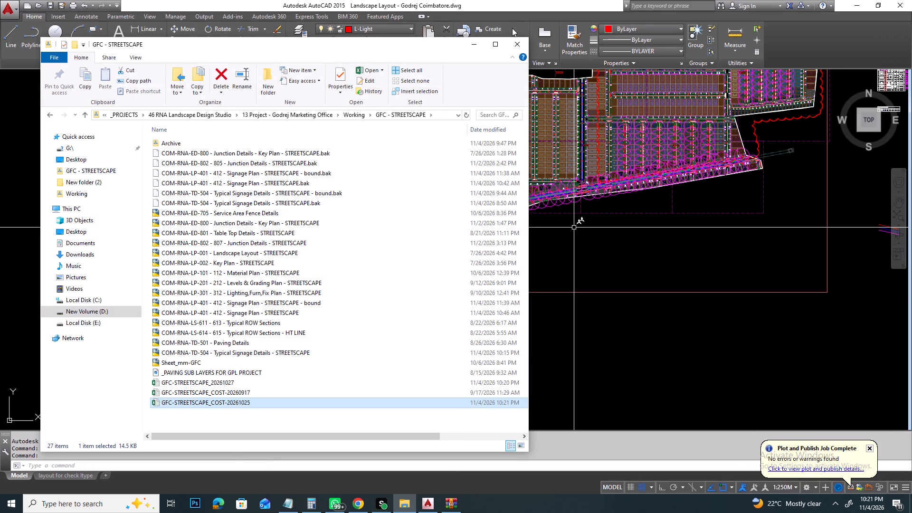
left_click(517, 41)
Set the 2D model space uniform background colour to white in the AutoCAD drawing window options.
middle_click_drag(521, 197, 398, 289)
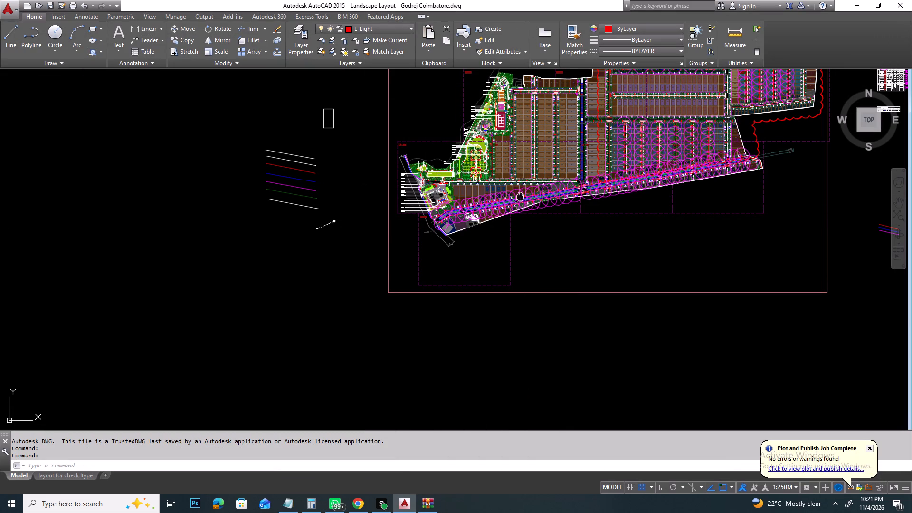
middle_click_drag(398, 289, 319, 331)
scroll(297, 329, "up", 1)
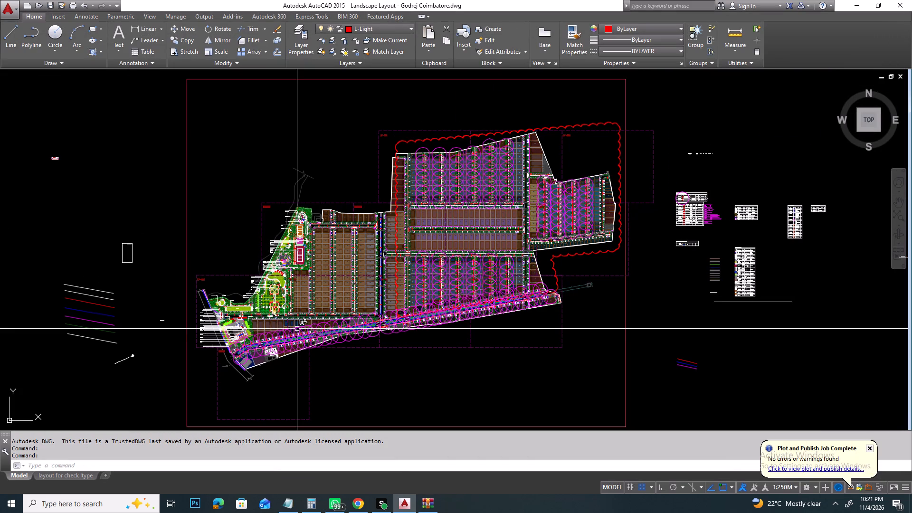
key("o")
key("p")
key("space")
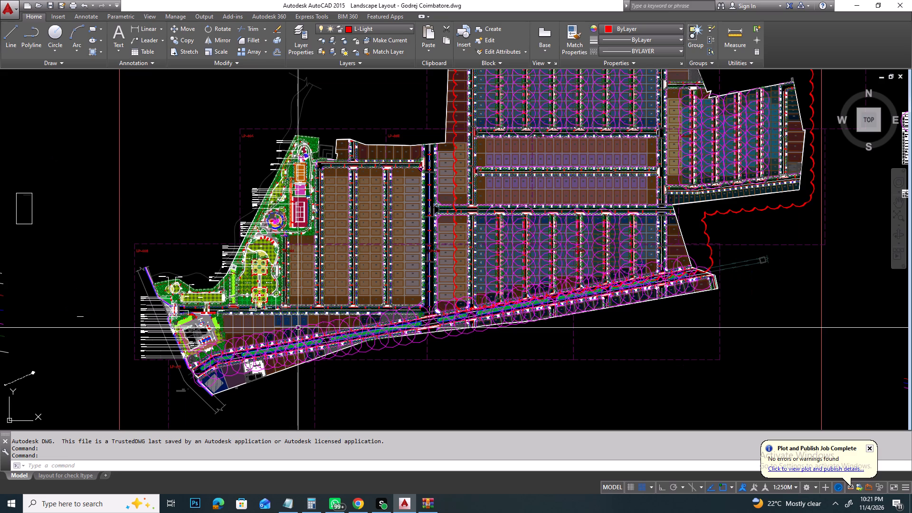
left_click(334, 211)
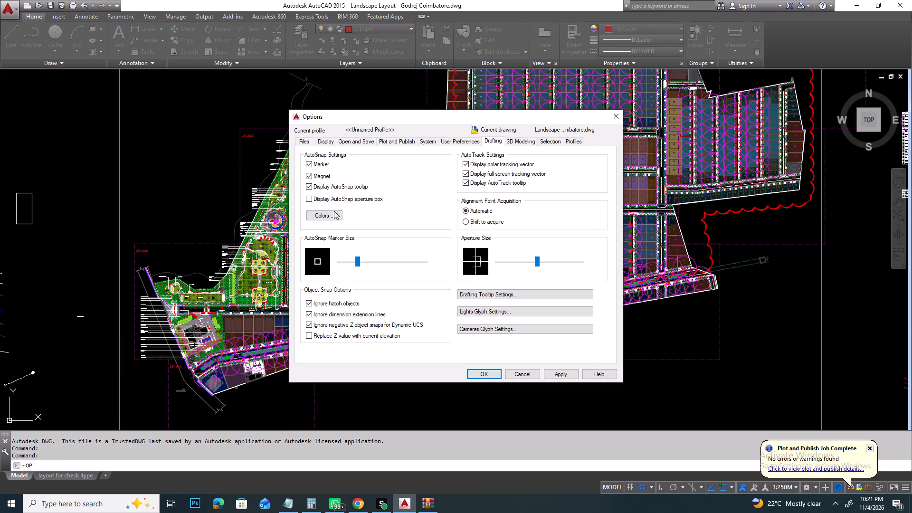
left_click(335, 217)
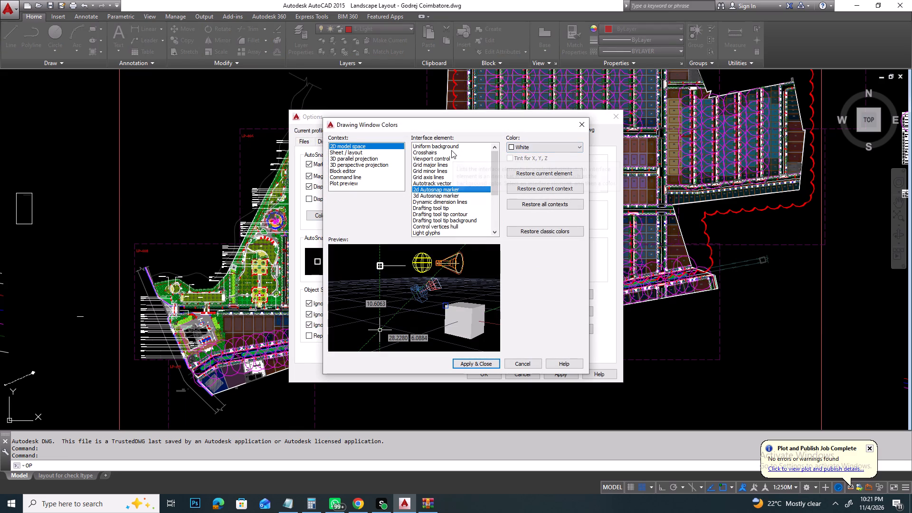
left_click(451, 147)
left_click(541, 149)
left_click(537, 211)
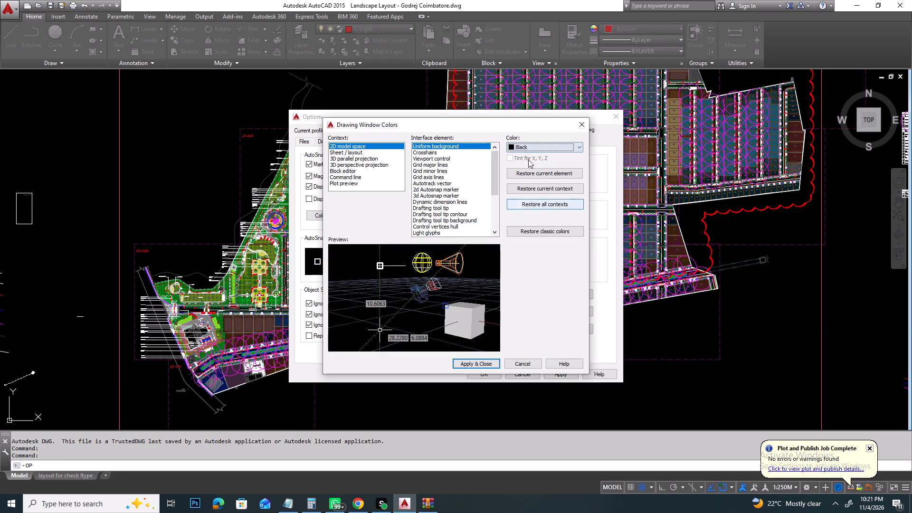
left_click(532, 145)
left_click(532, 204)
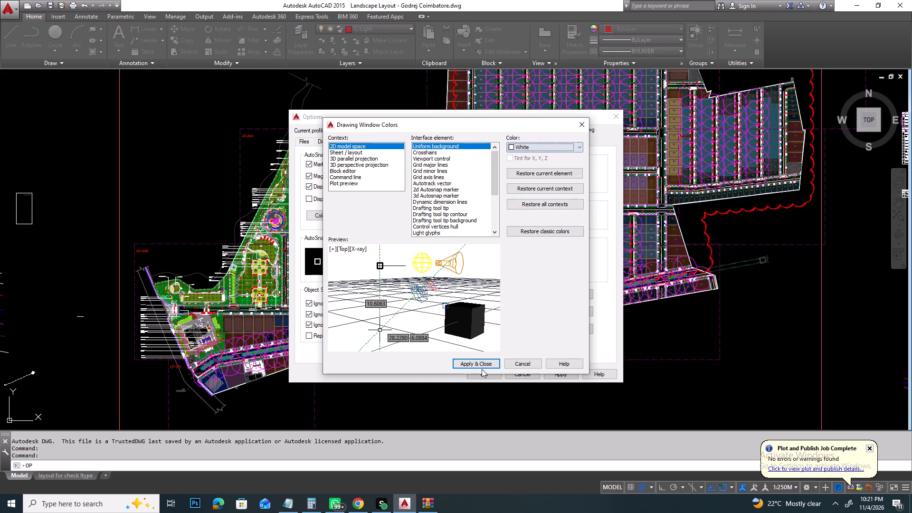
left_click(479, 366)
left_click(483, 375)
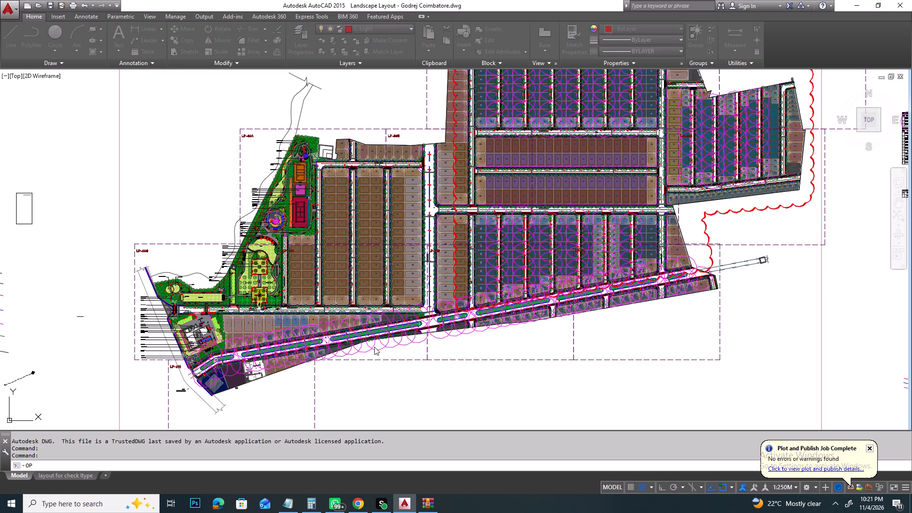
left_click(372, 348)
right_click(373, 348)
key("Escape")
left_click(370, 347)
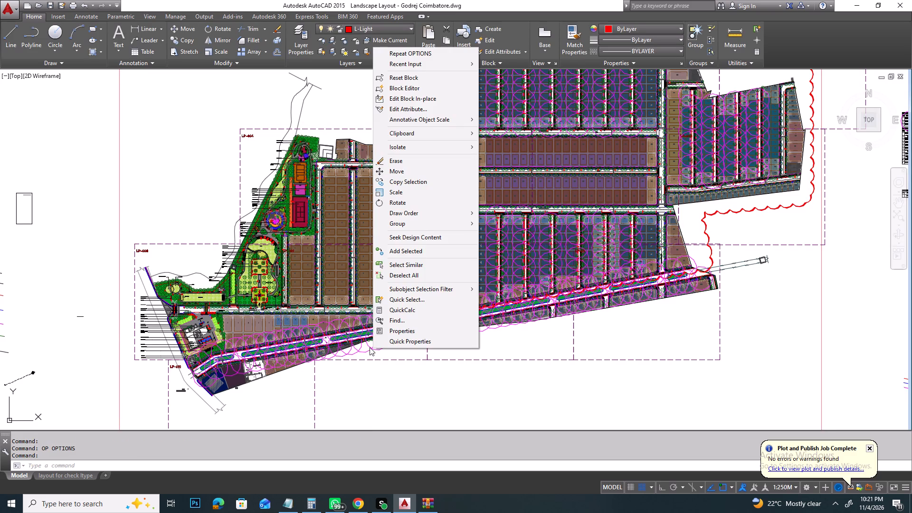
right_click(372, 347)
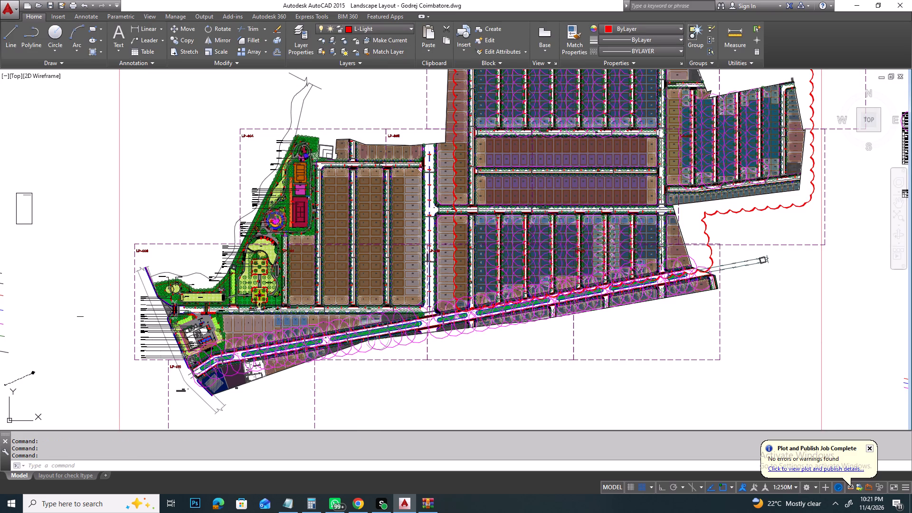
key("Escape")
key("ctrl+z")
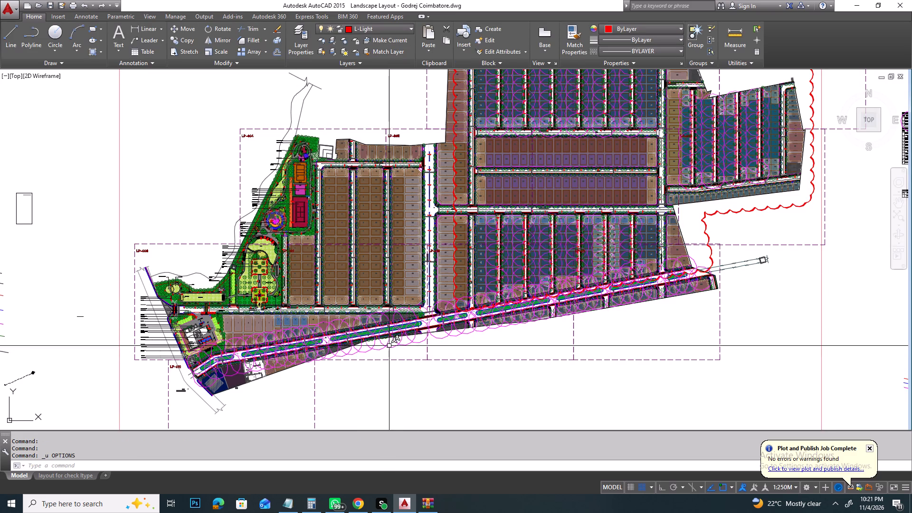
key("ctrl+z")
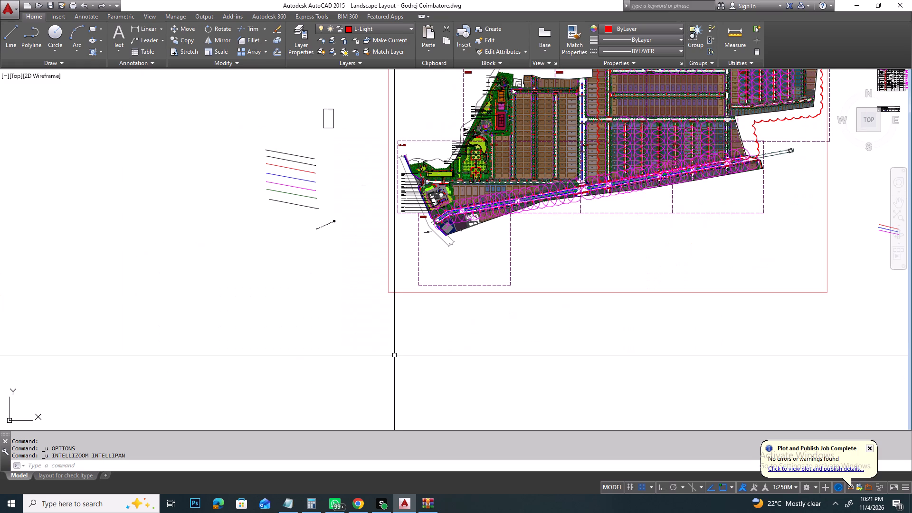
Open the light block along the main boulevard in the Block Editor, erase its magenta circle, and close the editor saving the change.
scroll(585, 179, "up", 4)
scroll(557, 224, "up", 2)
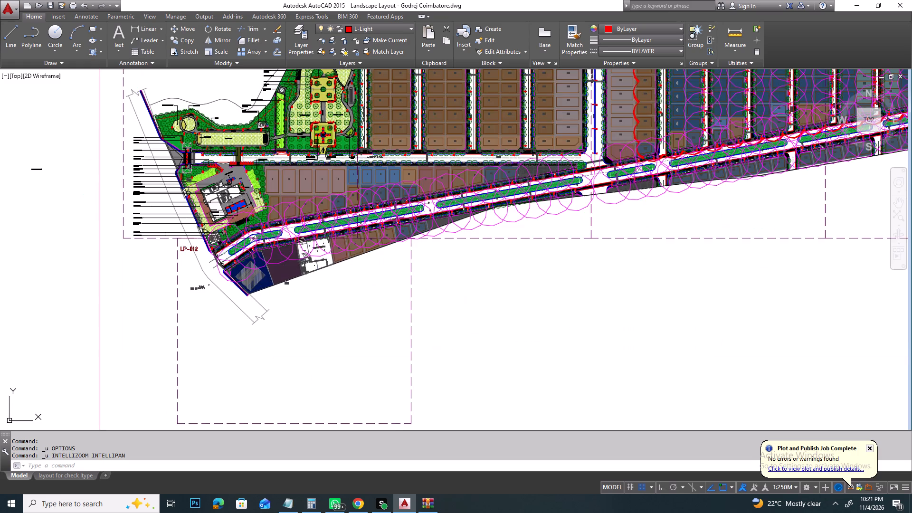
left_click(497, 214)
right_click(497, 214)
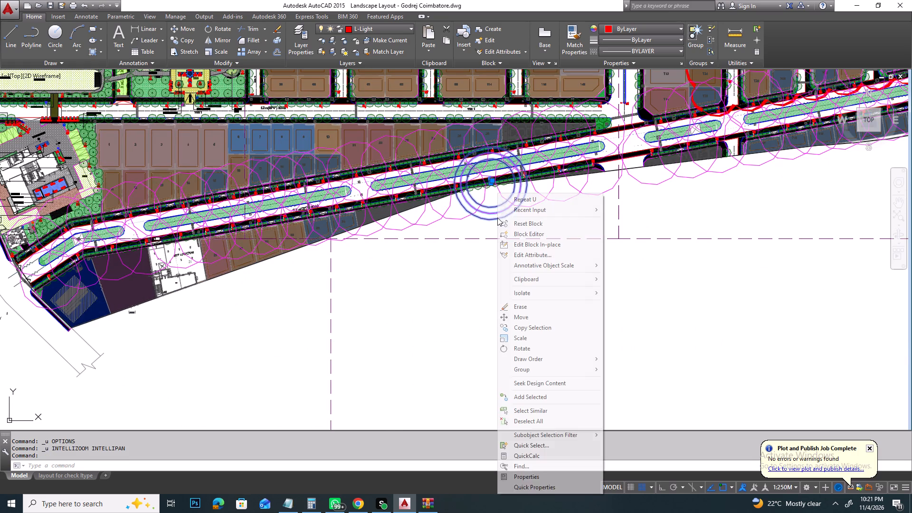
left_click(512, 230)
left_click_drag(580, 116, 560, 146)
left_click(552, 153)
key("Delete")
left_click(625, 48)
key("Return")
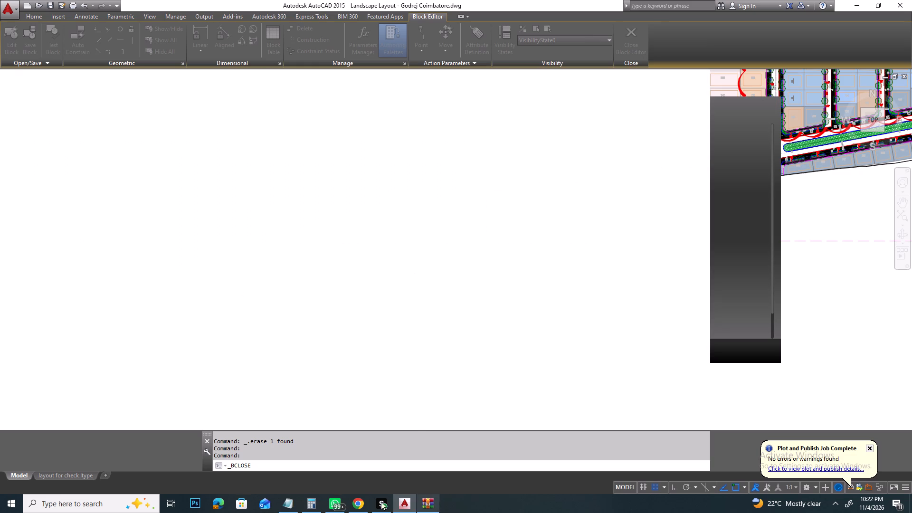
Switch to Chrome and bring up the open Pinterest page.
left_click(353, 503)
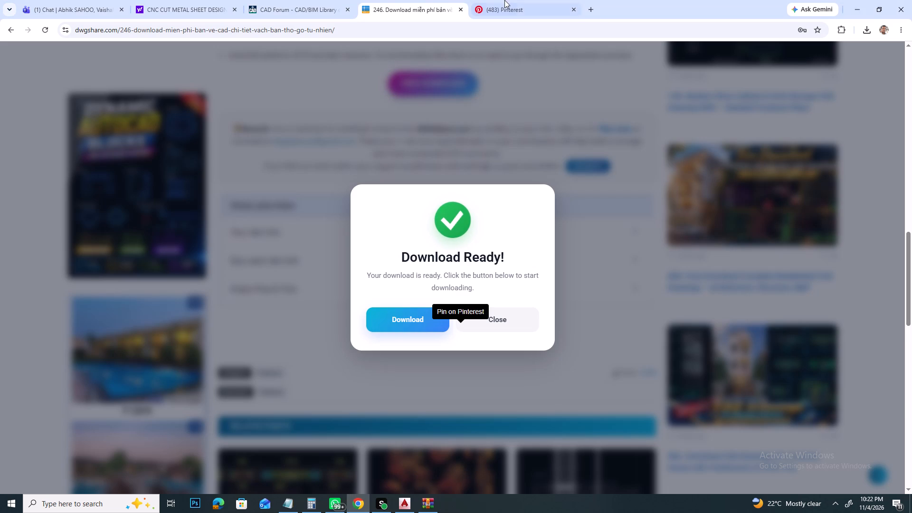
left_click(504, 8)
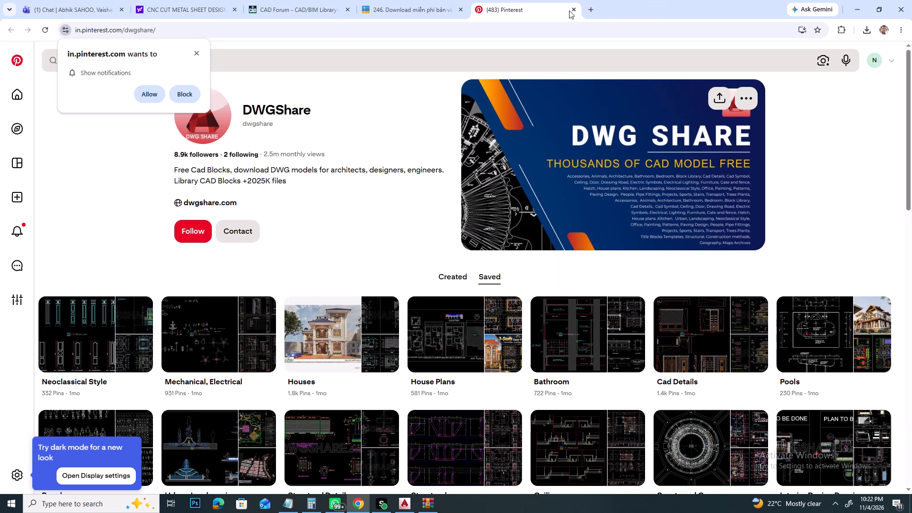
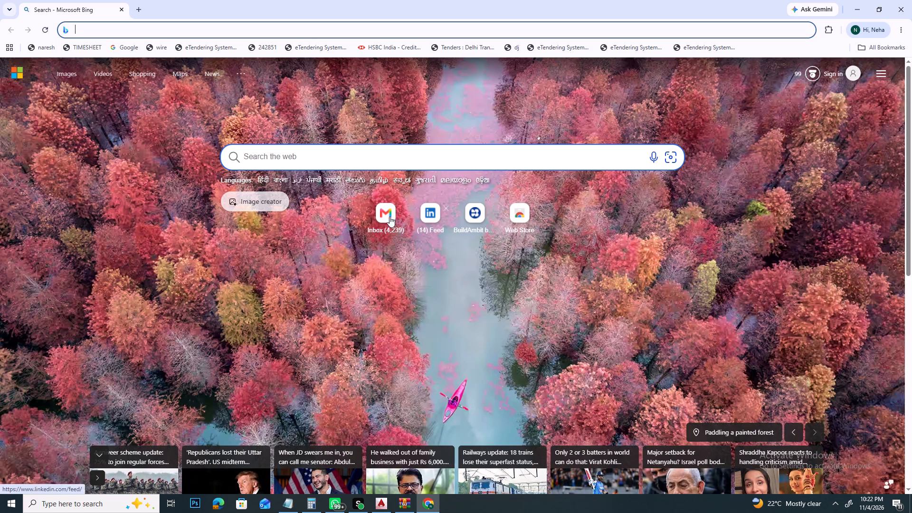
Open the Gmail inbox in a separate tab and load the LinkedIn feed from the start page shortcuts.
left_click(384, 218, "ctrl")
left_click(429, 220)
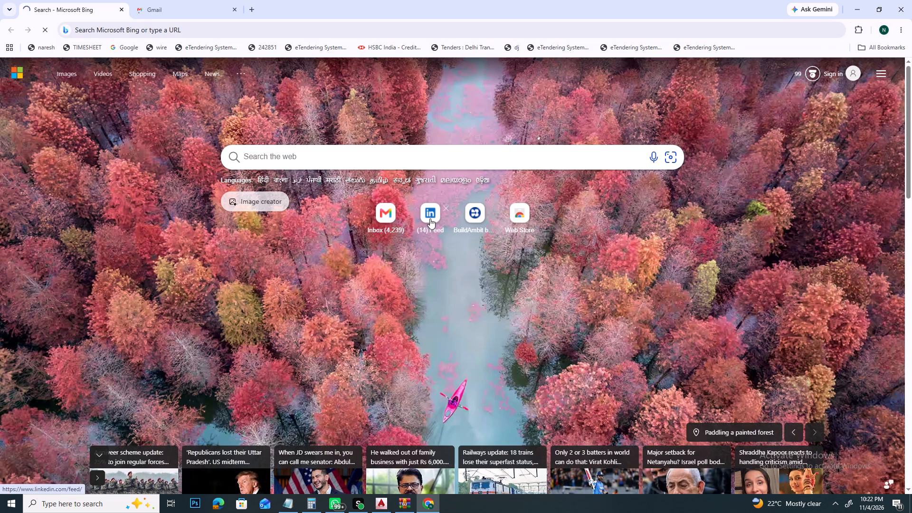
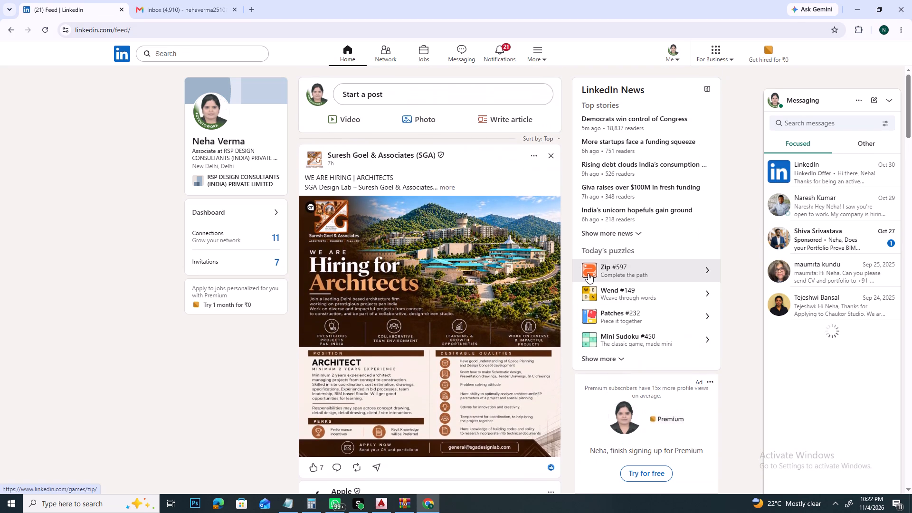
Expand the full text of the Suresh Goel & Associates architect hiring post in the LinkedIn feed.
left_click(447, 186)
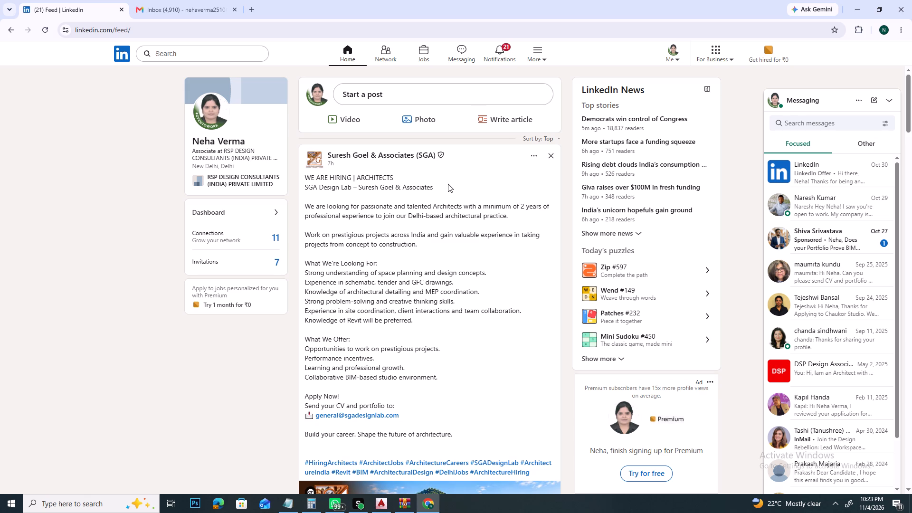
Read the Suresh Goel & Associates architect hiring post in the LinkedIn feed and view its poster enlarged.
scroll(448, 184, "down", 5)
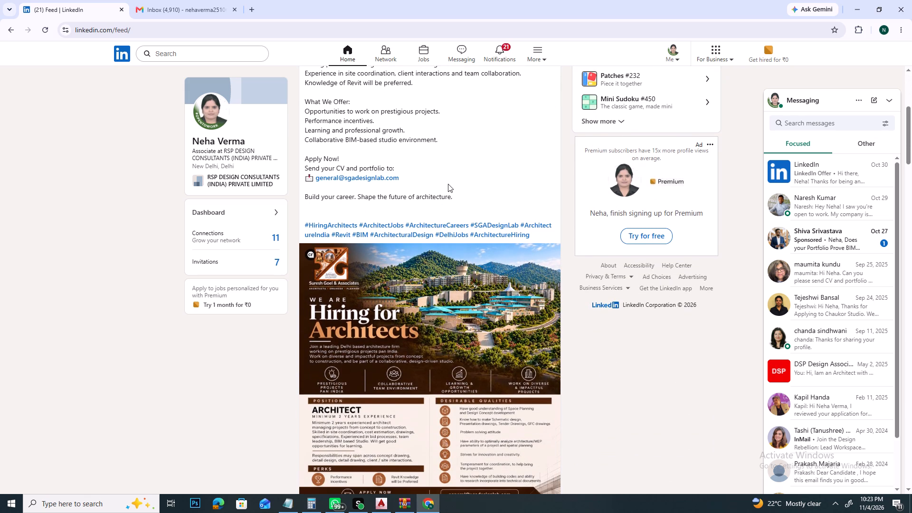
scroll(447, 291, "up", 4)
scroll(447, 289, "down", 3)
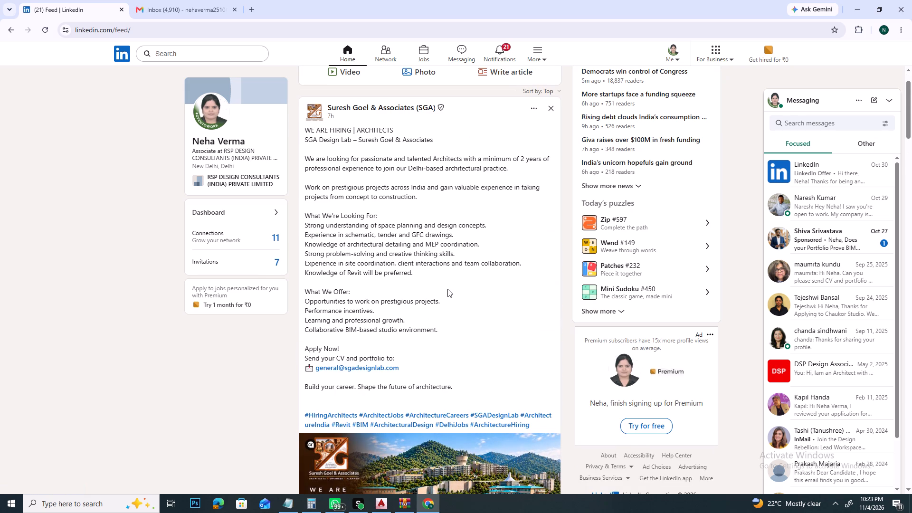
scroll(427, 348, "down", 3)
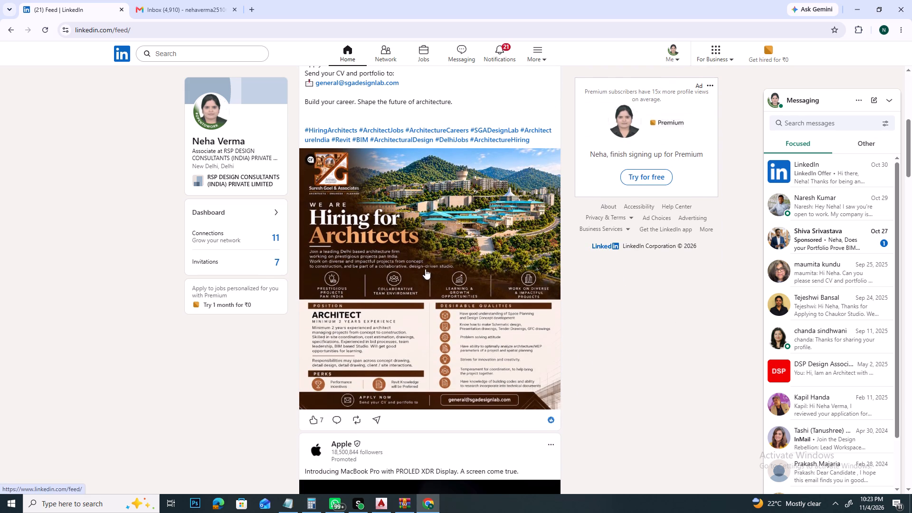
left_click(427, 273)
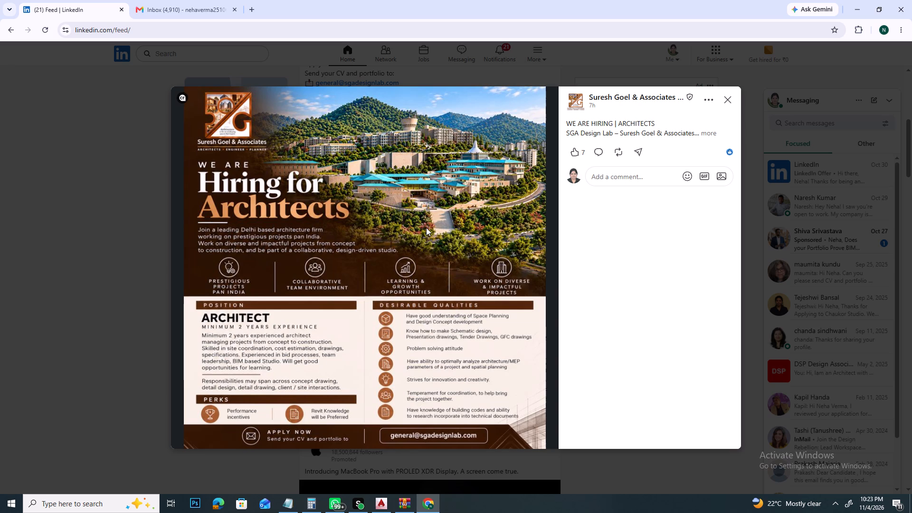
key("Escape")
Unfollow Suresh Goel & Associates (SGA) from their architect hiring post in the feed.
scroll(619, 195, "up", 3)
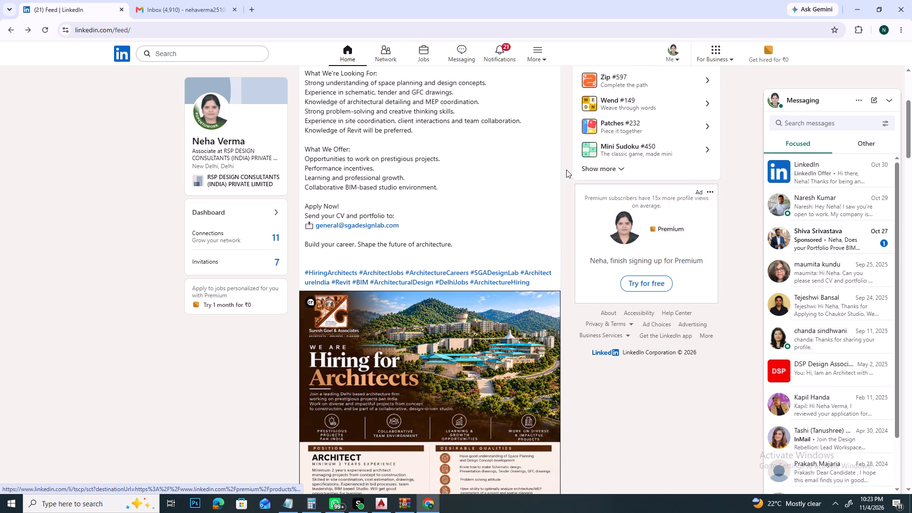
scroll(535, 104, "up", 3)
left_click(537, 108)
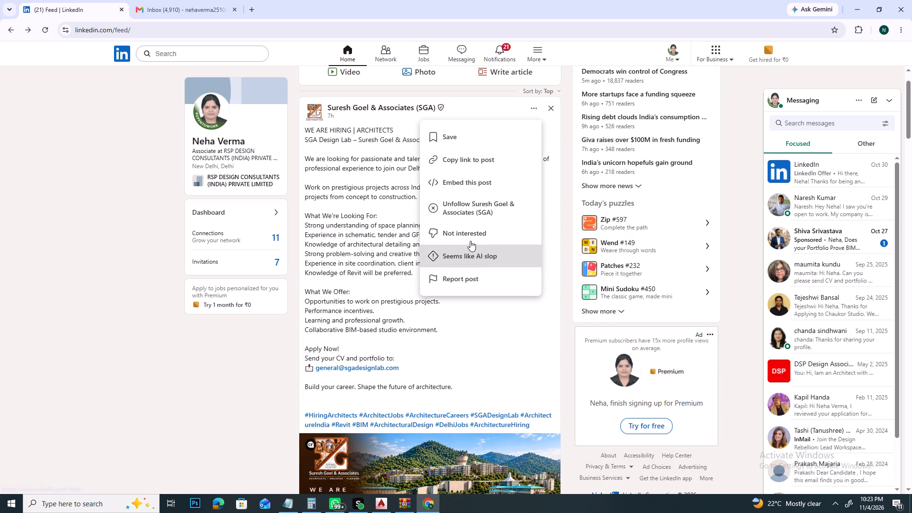
left_click(471, 205)
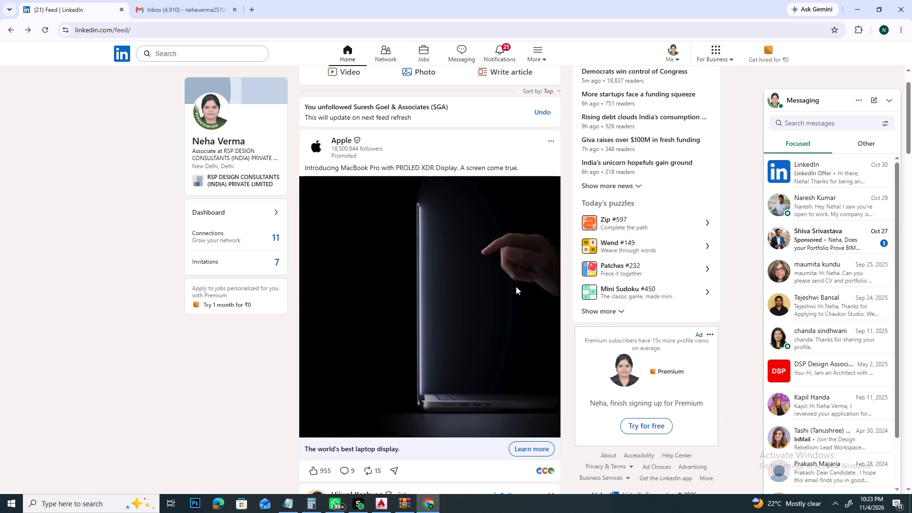
Look over the feed post about ANAROCK and DSP Design Associates.
scroll(516, 286, "down", 8)
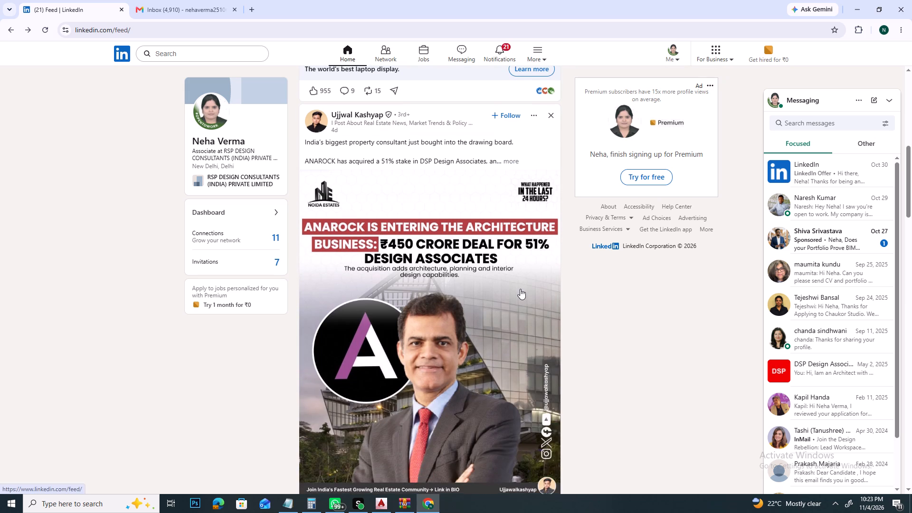
scroll(520, 289, "down", 5)
scroll(522, 290, "up", 4)
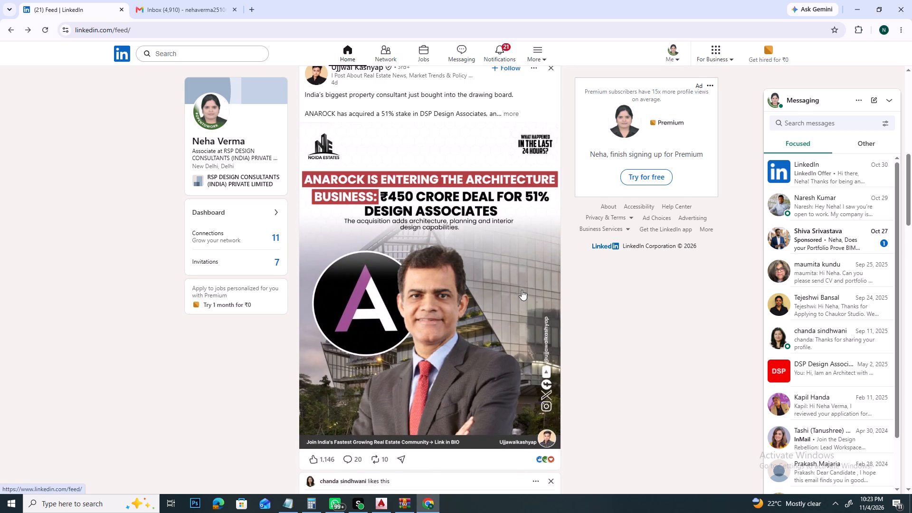
scroll(525, 291, "up", 1)
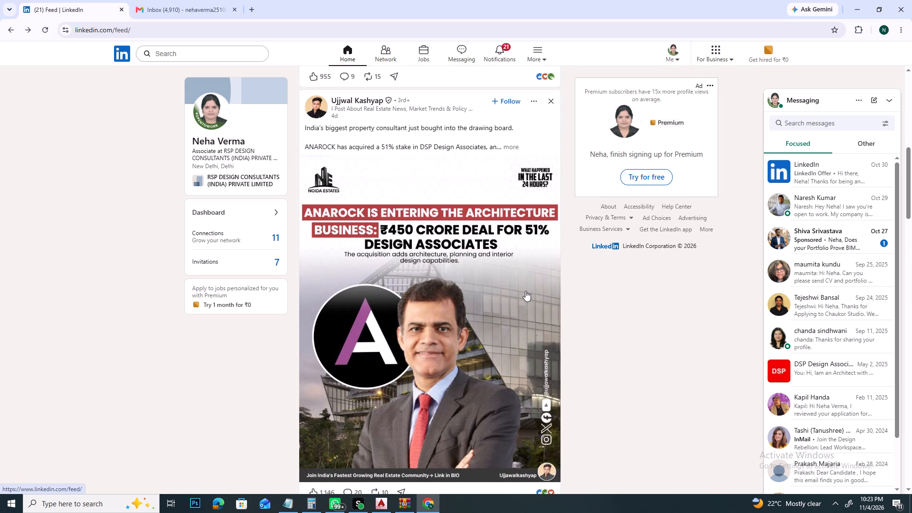
scroll(525, 291, "up", 1)
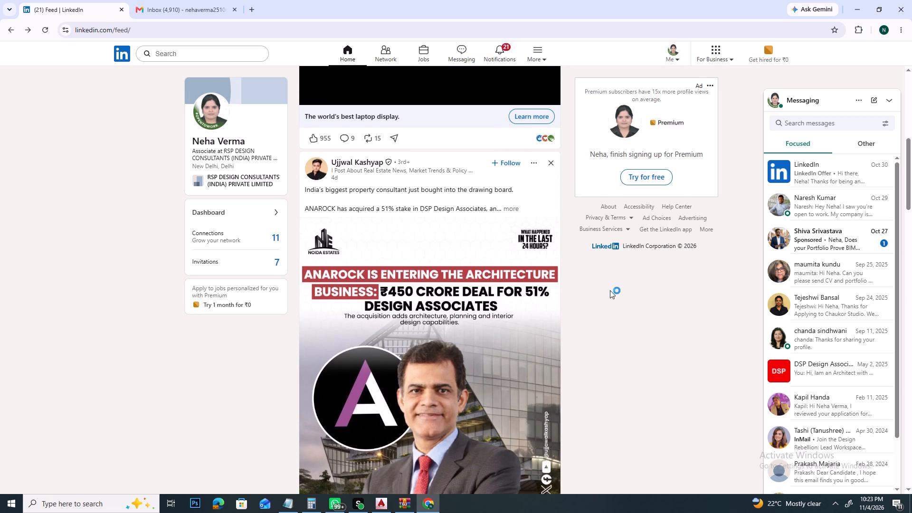
scroll(610, 290, "down", 1)
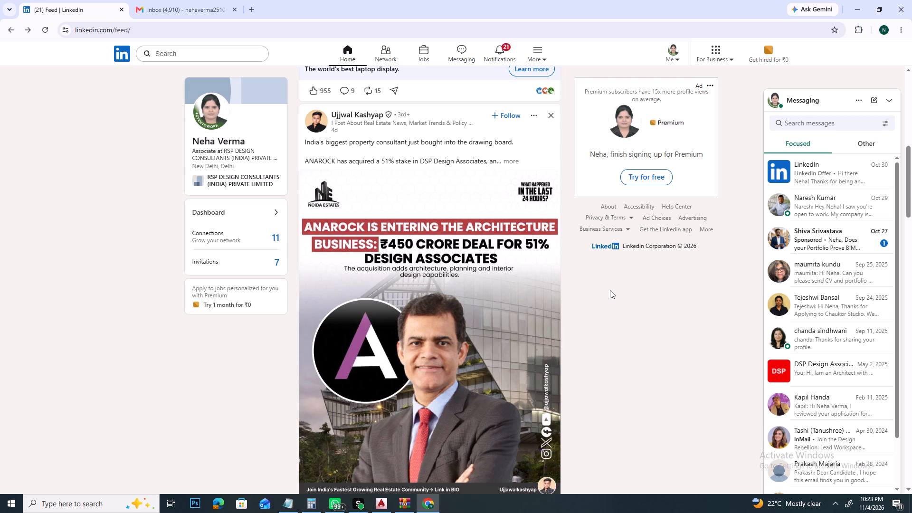
scroll(610, 290, "down", 1)
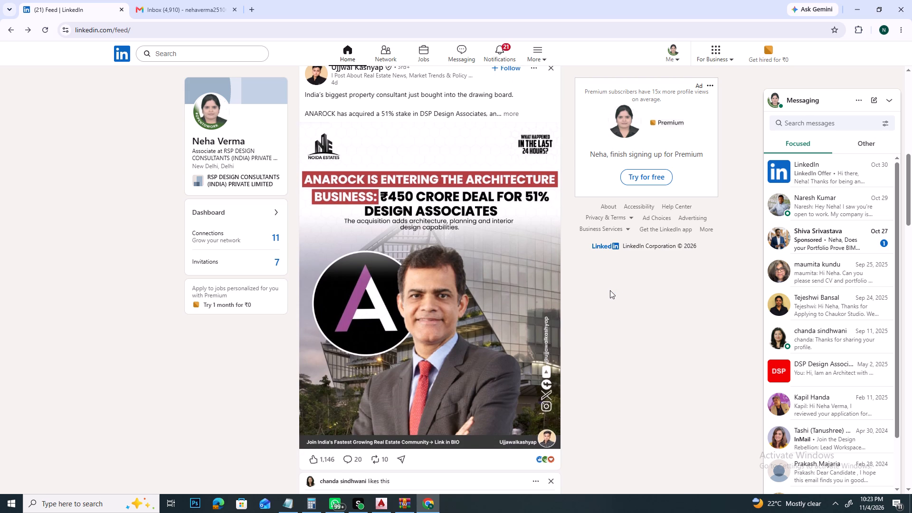
Browse further feed posts, including the Roff pool mosaic promotion, the Table Space workspace post and the follow recommendations.
scroll(610, 290, "down", 13)
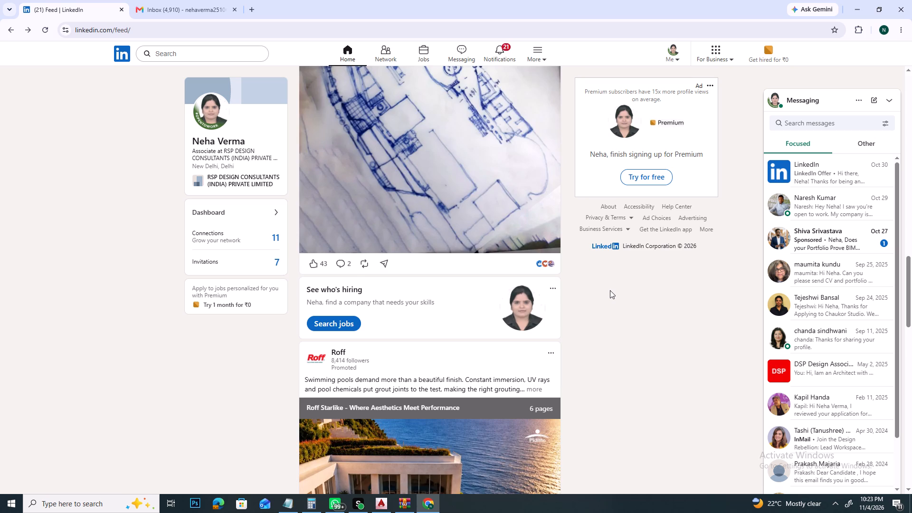
scroll(610, 290, "down", 4)
scroll(610, 290, "up", 1)
scroll(610, 290, "down", 8)
scroll(610, 290, "up", 2)
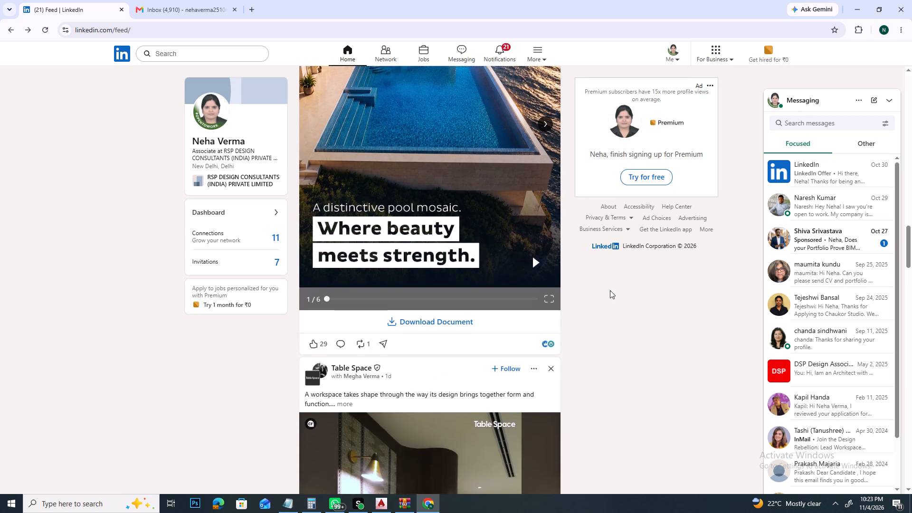
scroll(610, 290, "up", 3)
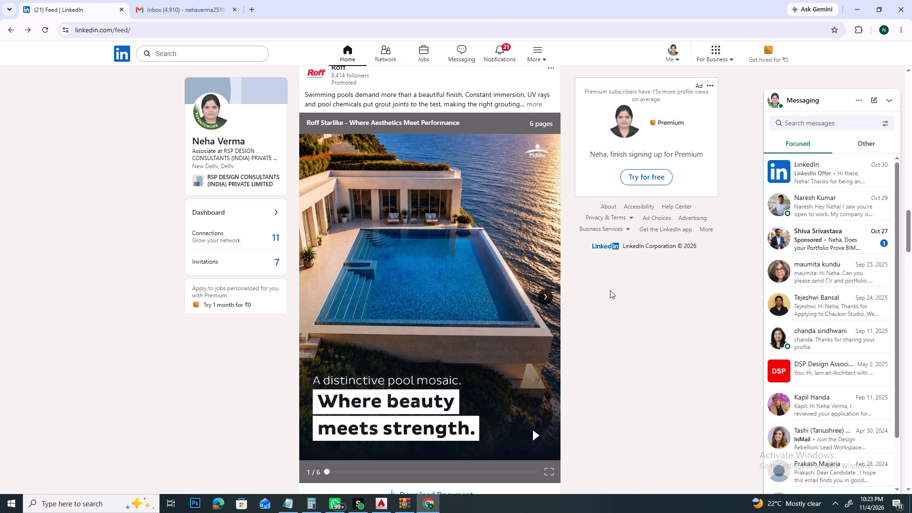
scroll(610, 290, "down", 9)
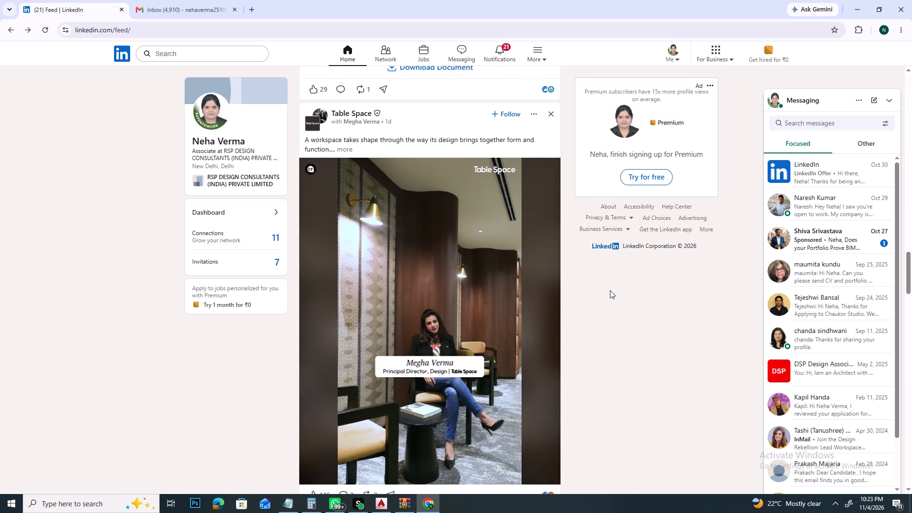
scroll(610, 290, "down", 4)
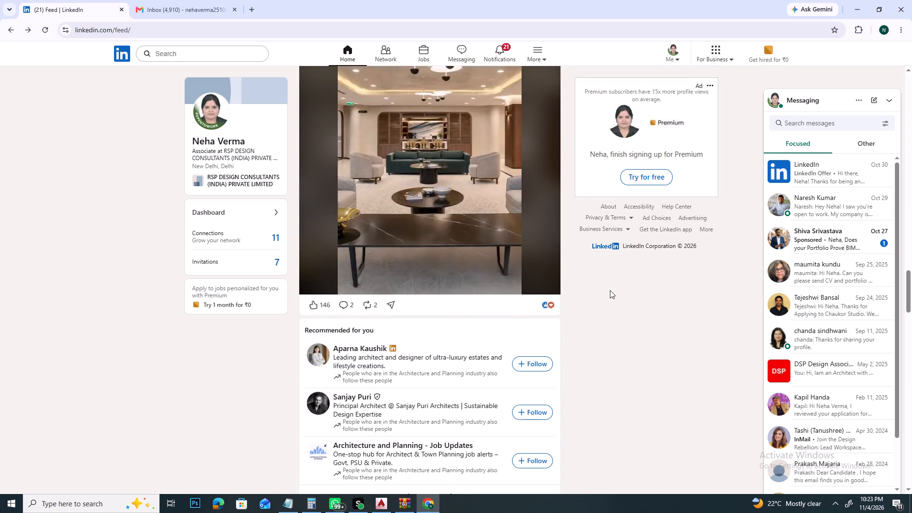
scroll(610, 290, "down", 6)
scroll(611, 299, "up", 2)
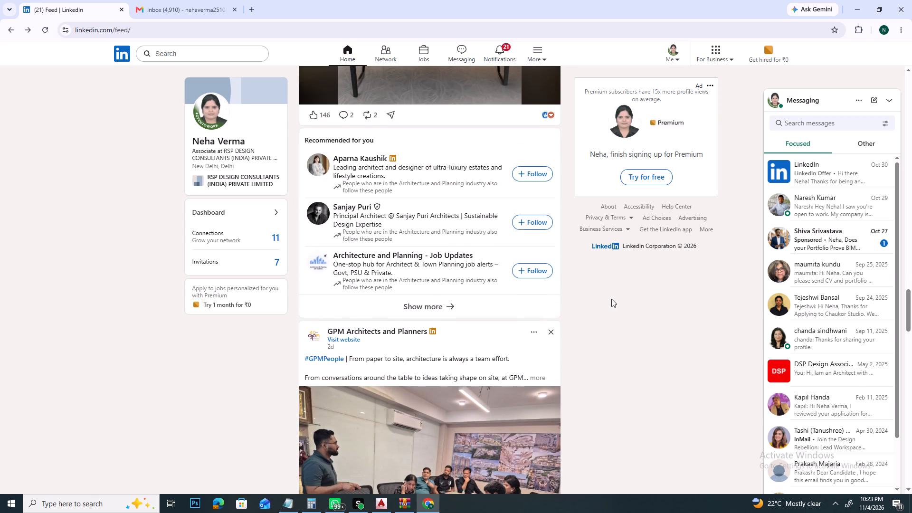
Look over the GPM Architects and Planners team post and the JobLeads promotion below it.
scroll(611, 299, "down", 4)
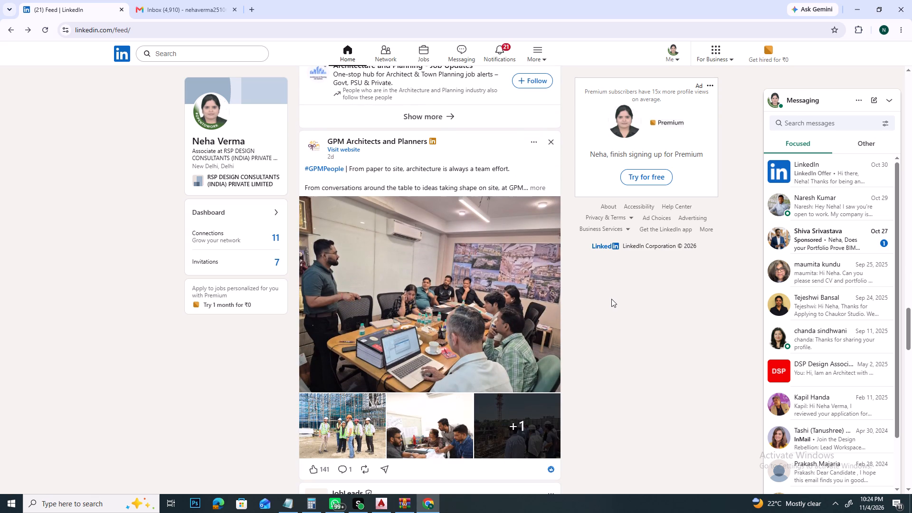
scroll(617, 298, "down", 2)
scroll(624, 298, "up", 2)
scroll(636, 275, "down", 2)
scroll(535, 275, "down", 5)
scroll(535, 275, "up", 4)
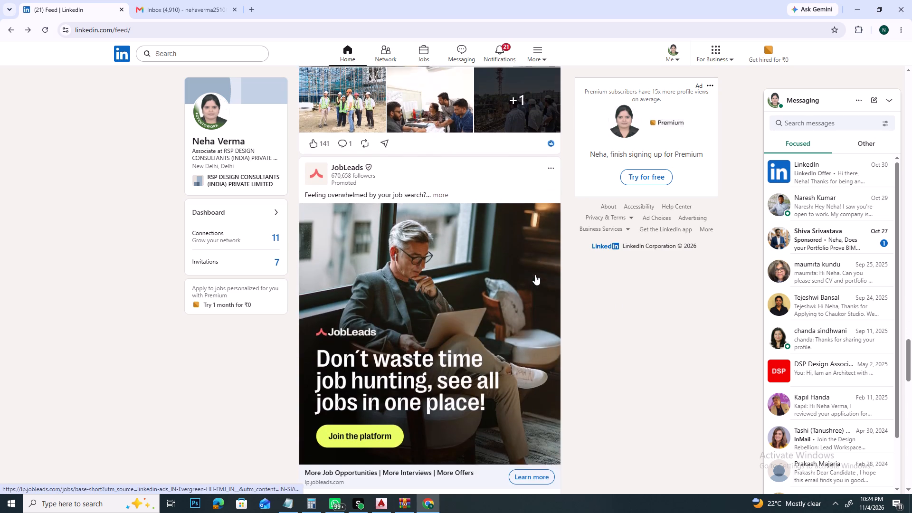
scroll(535, 275, "up", 3)
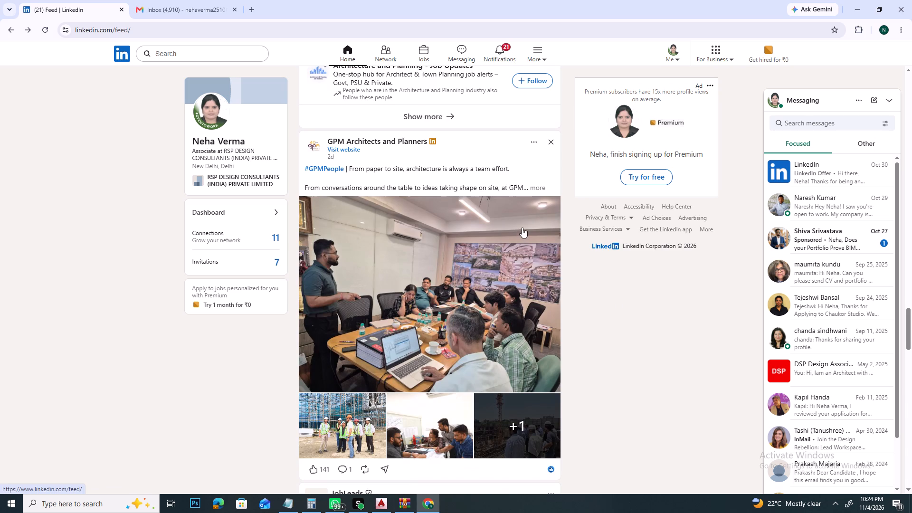
scroll(521, 221, "down", 3)
scroll(527, 269, "down", 6)
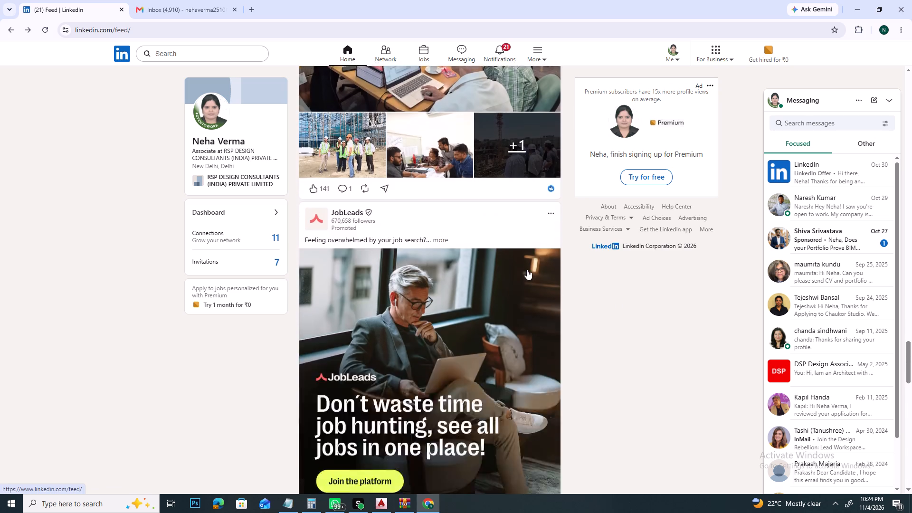
scroll(379, 196, "up", 3)
Search the web for Confluence and refine the query to "confluence architects delhi".
left_click(123, 29)
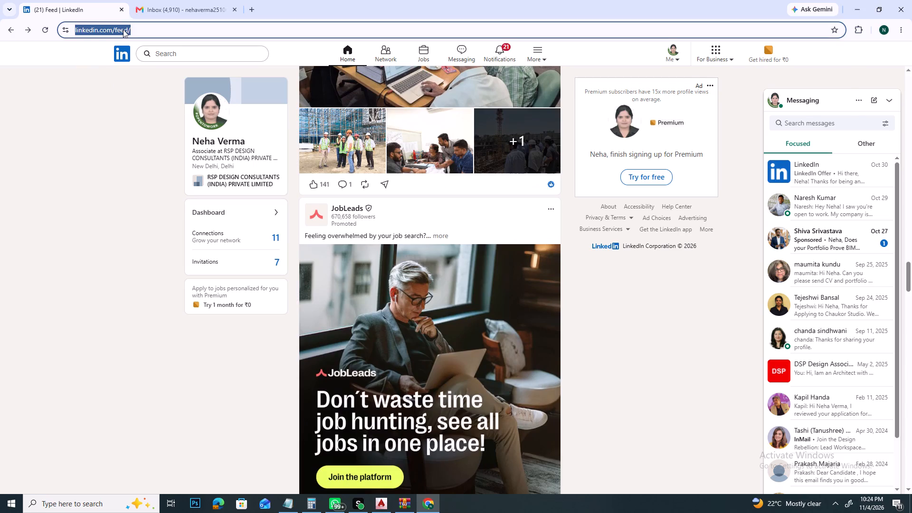
type("CONF")
type("ULENCE")
key("Return")
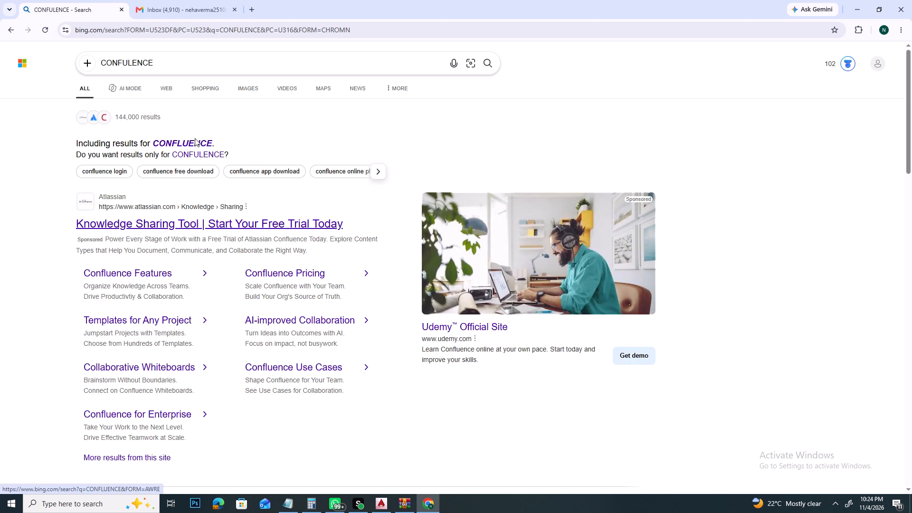
left_click(195, 138)
left_click(203, 140)
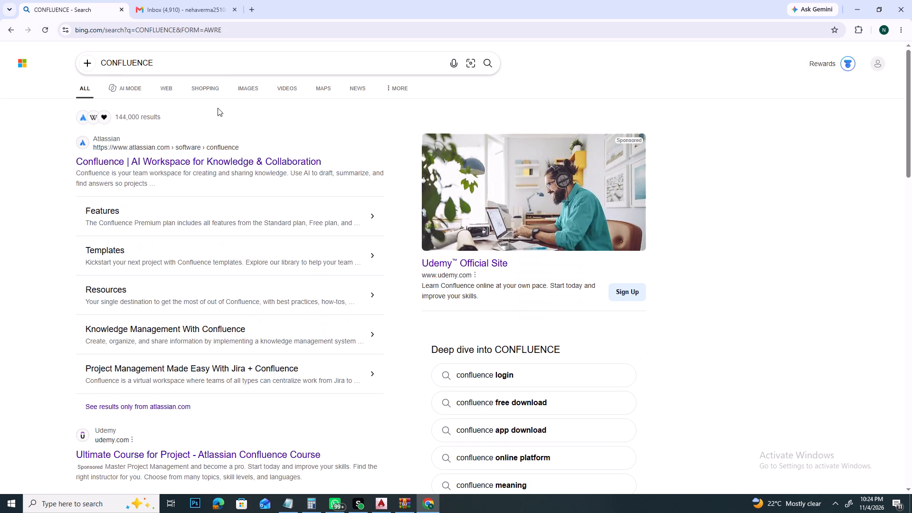
left_click(185, 63)
key("space")
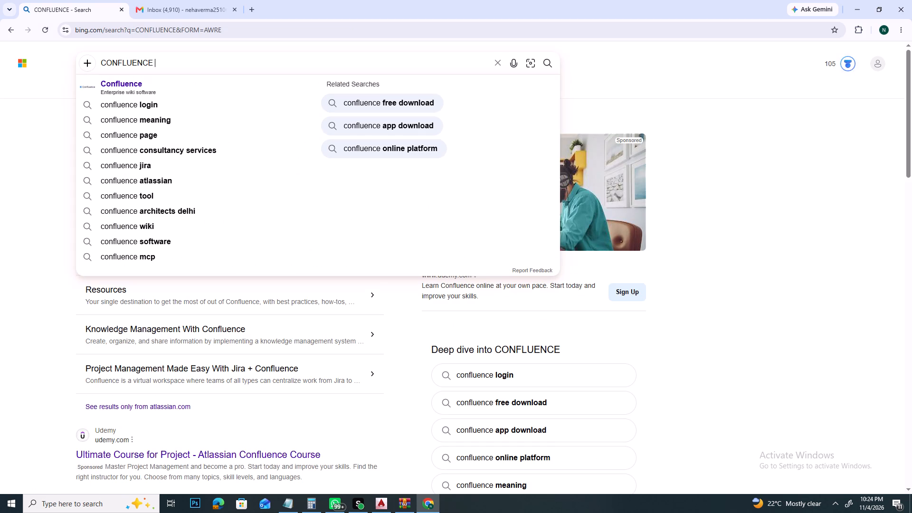
type("ARCHITE")
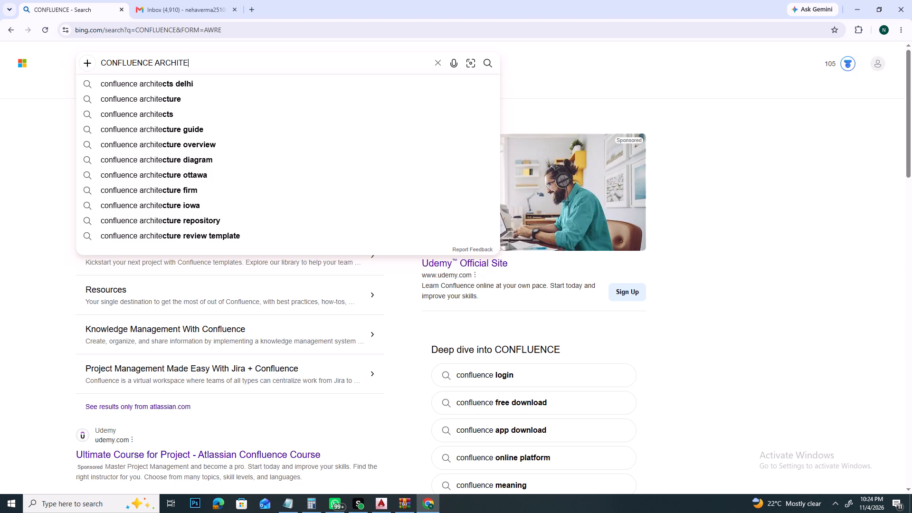
left_click(168, 84)
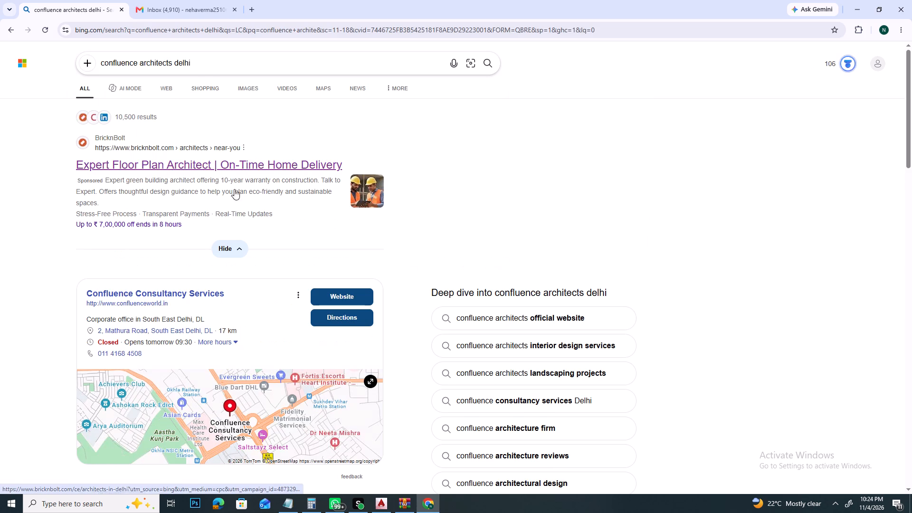
Open the Confluence Consultancy Services website, confluenceworld.in, from the search results.
scroll(250, 188, "down", 5)
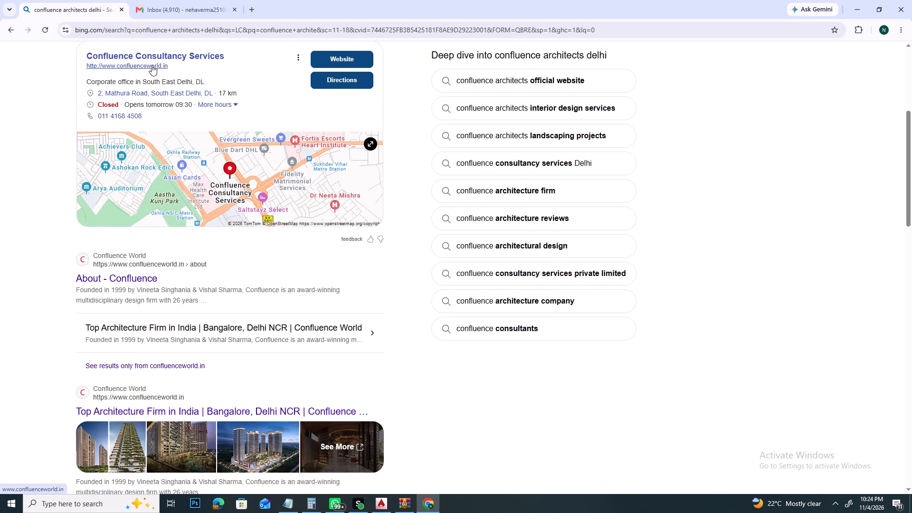
left_click(152, 64)
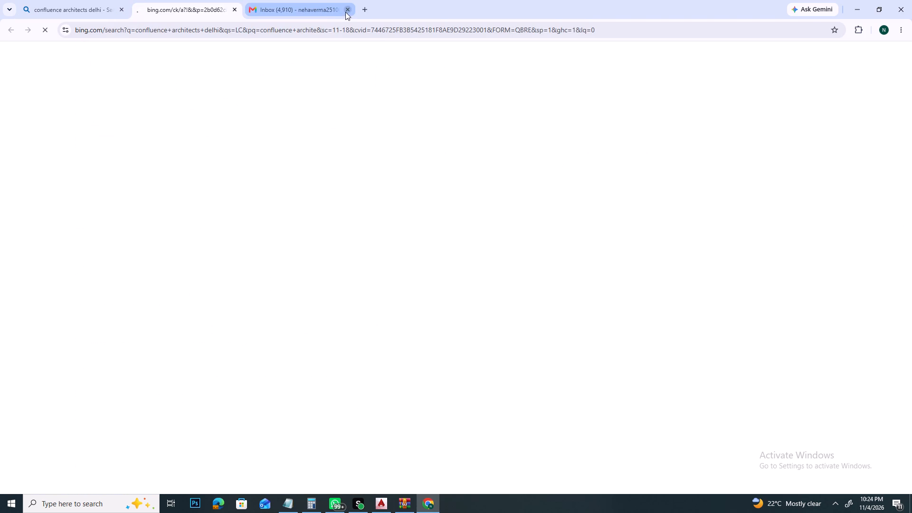
Close the Gmail inbox page.
left_click(348, 12)
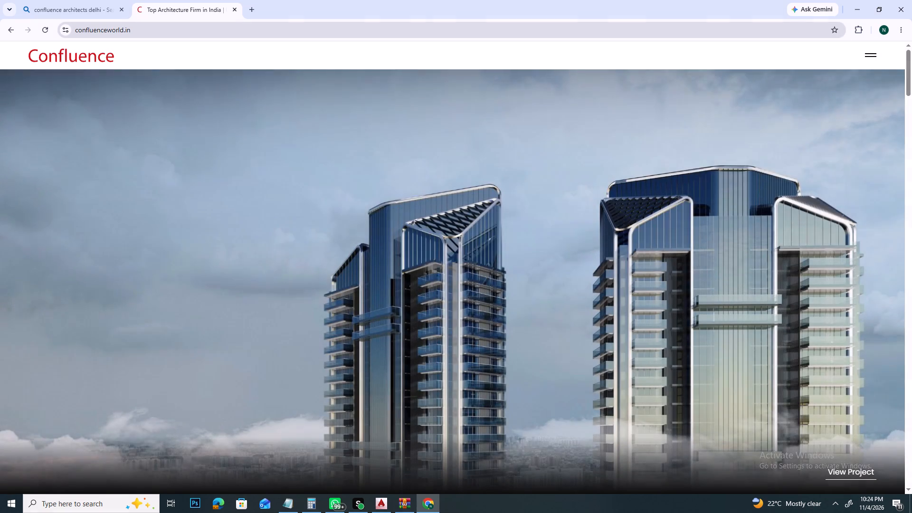
Open the Leadership section of the Confluence website's About page.
left_click(867, 53)
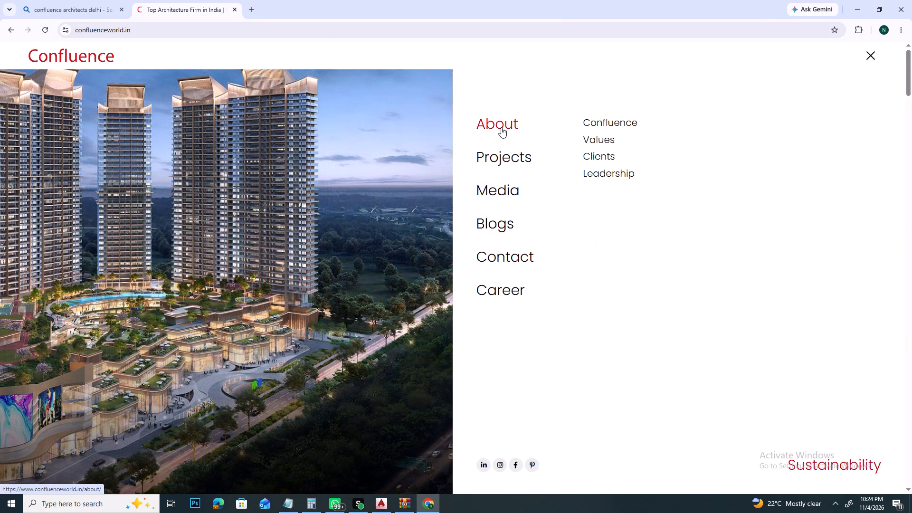
left_click(611, 171)
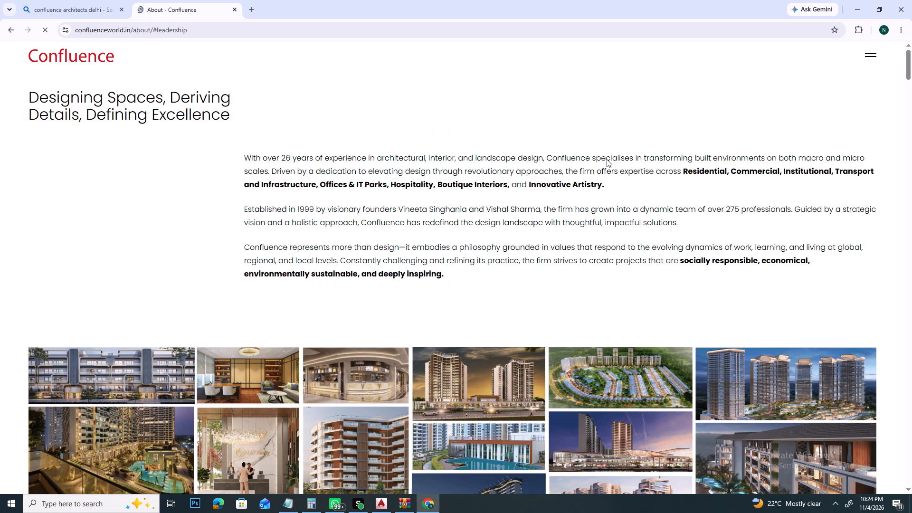
Look over the firm introduction, the Values section, the team photo collage and the Clients section on the About page.
scroll(607, 159, "down", 10)
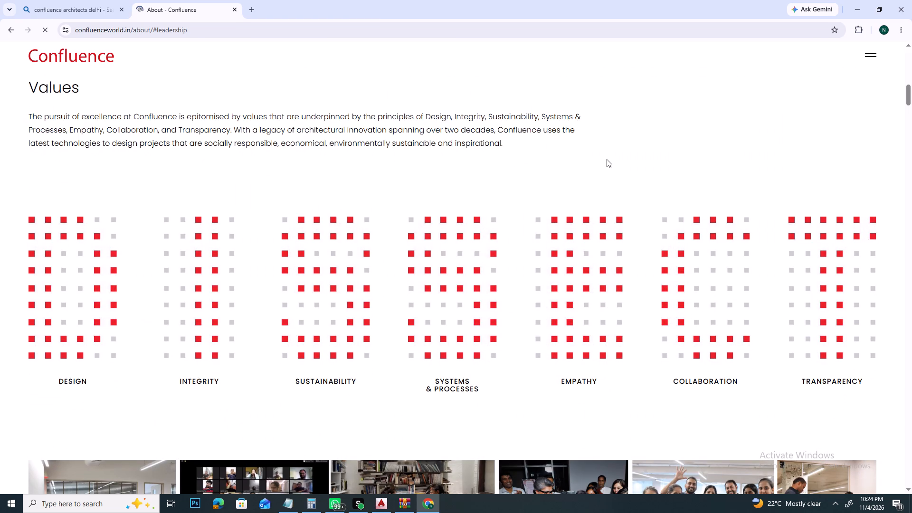
scroll(607, 159, "up", 6)
scroll(607, 159, "down", 5)
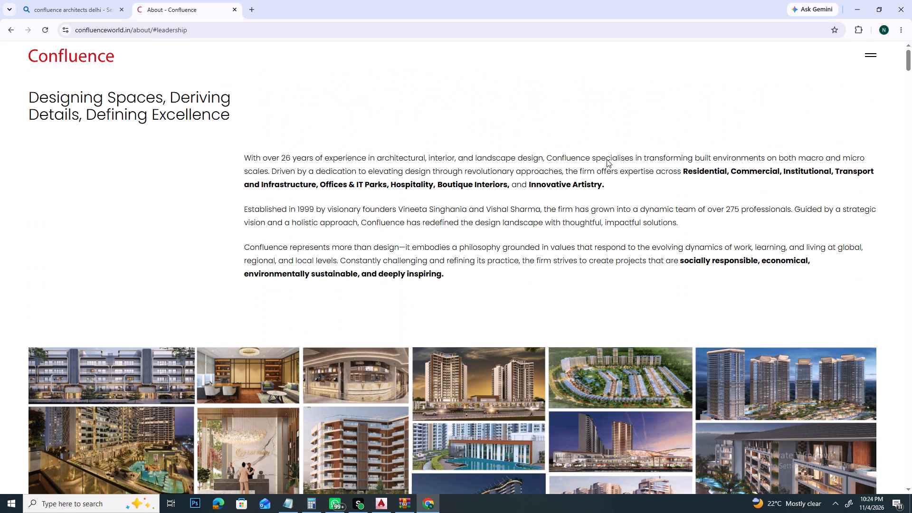
scroll(607, 159, "down", 3)
scroll(607, 159, "up", 8)
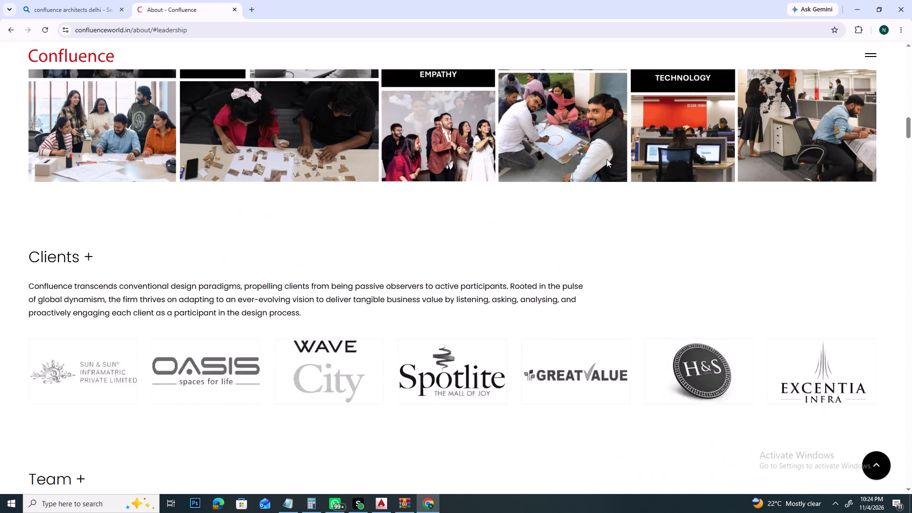
scroll(607, 159, "up", 5)
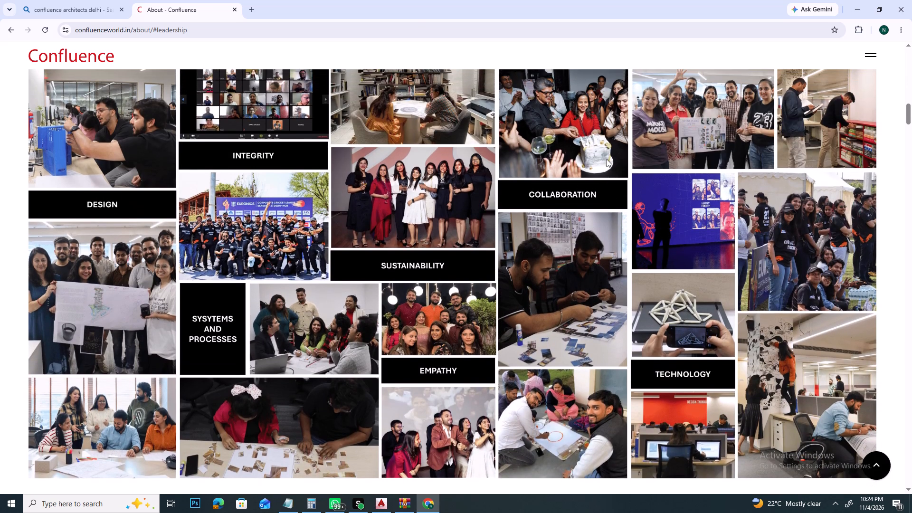
scroll(607, 159, "down", 3)
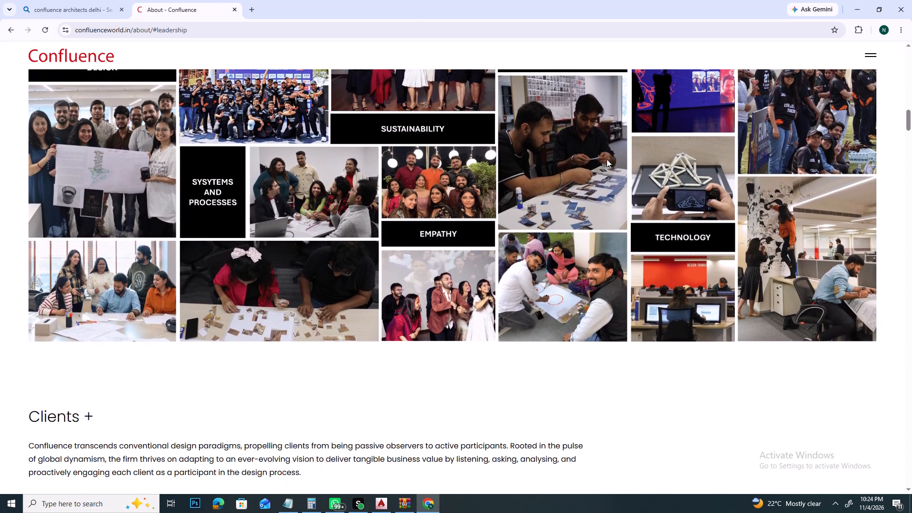
scroll(607, 159, "up", 6)
scroll(607, 159, "down", 4)
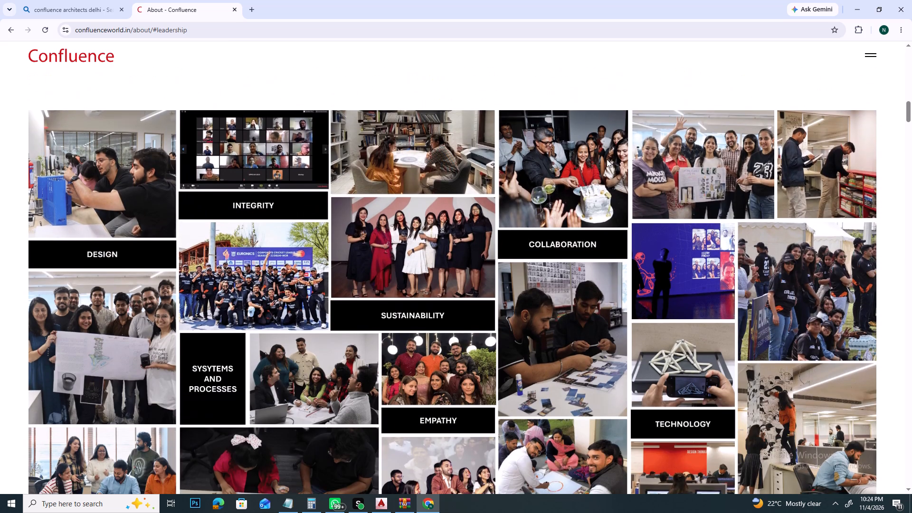
scroll(607, 159, "up", 5)
scroll(462, 338, "down", 3)
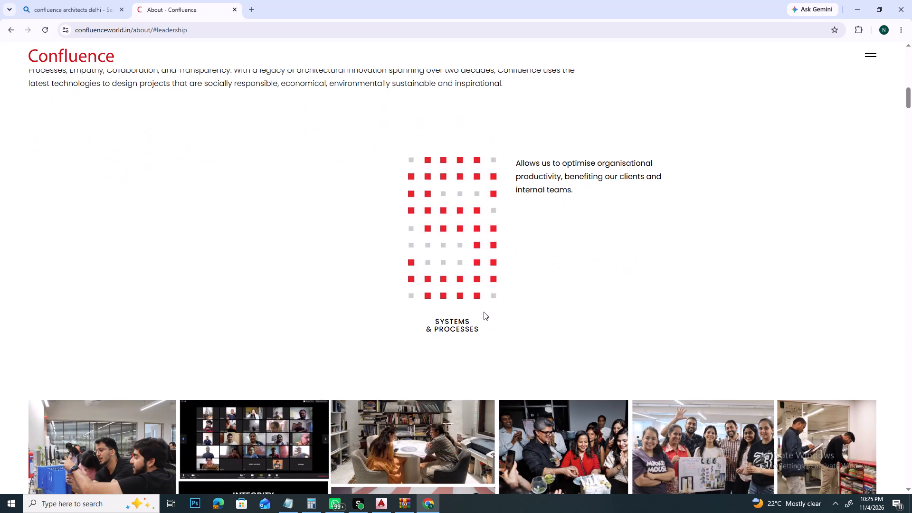
scroll(655, 233, "down", 9)
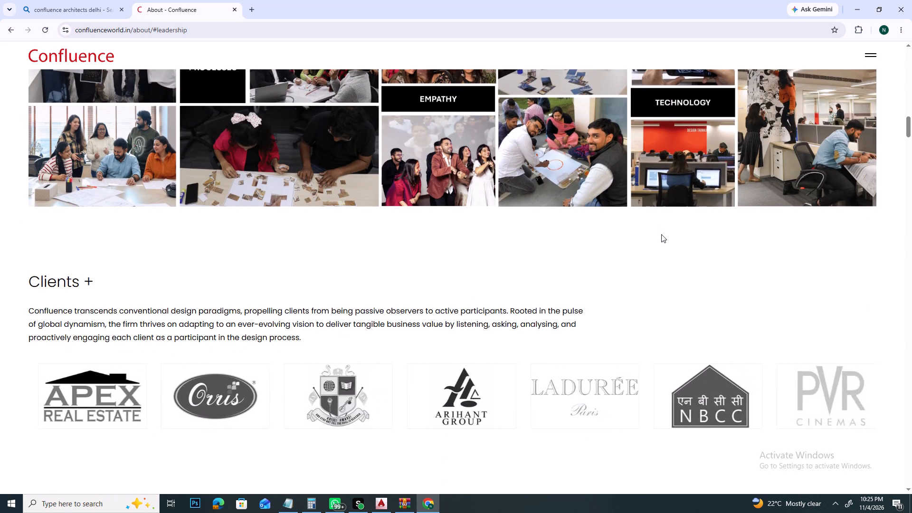
Examine the founder partners' profiles in the Team section of the About page.
scroll(661, 234, "down", 9)
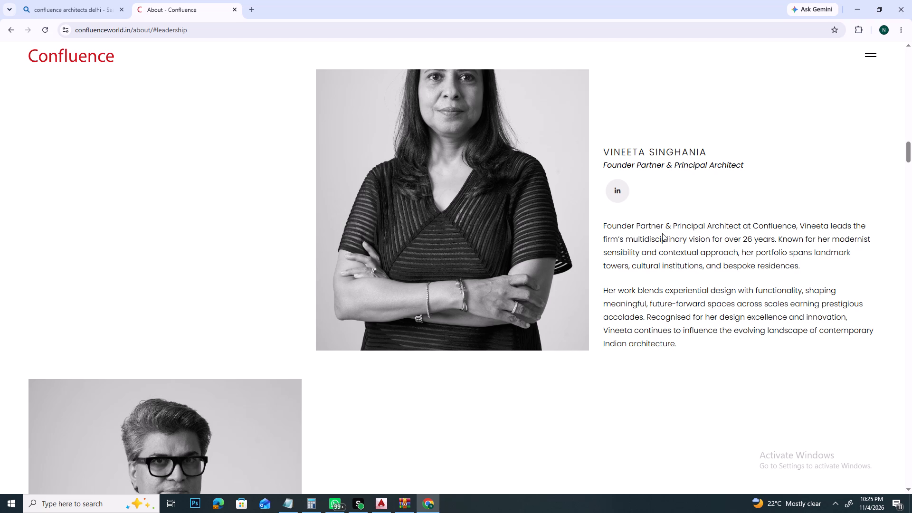
scroll(665, 230, "down", 6)
scroll(668, 214, "up", 2)
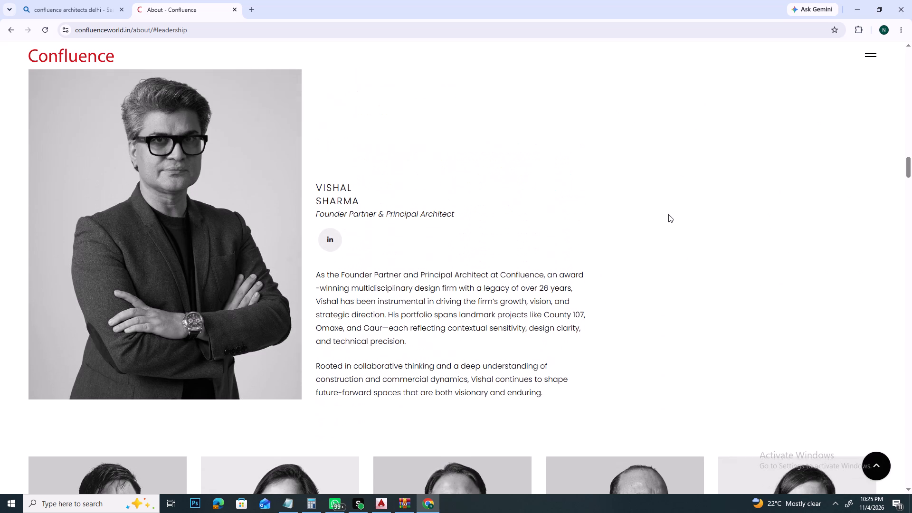